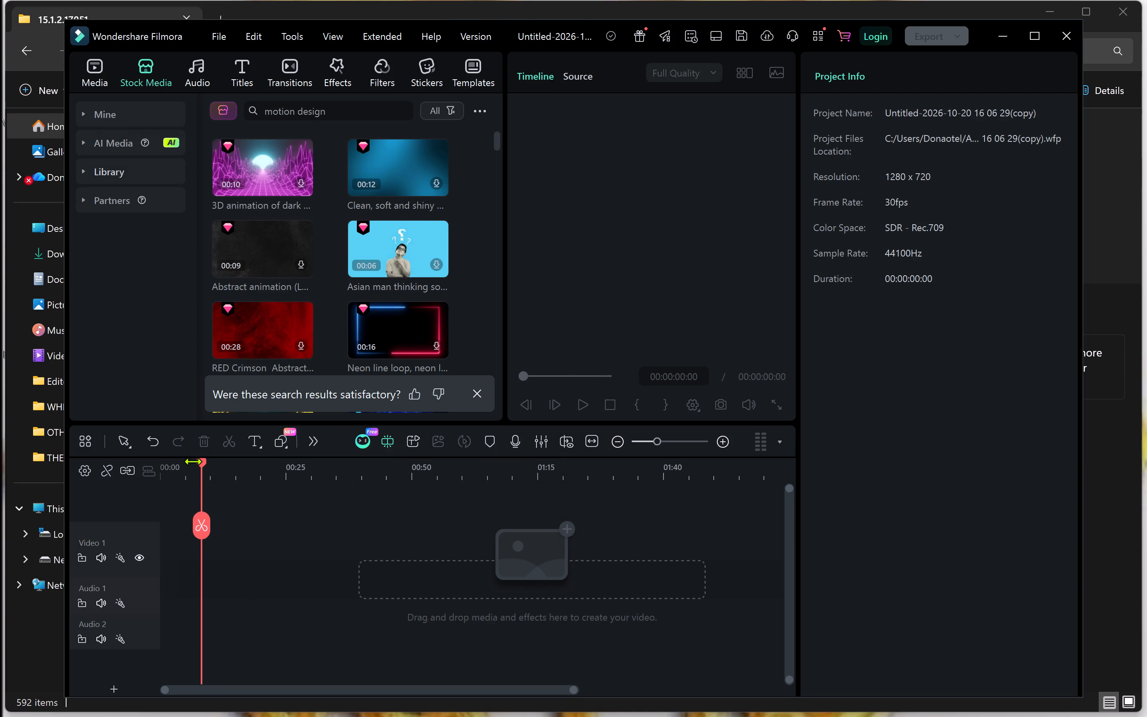
left_click_drag(196, 464, 117, 484)
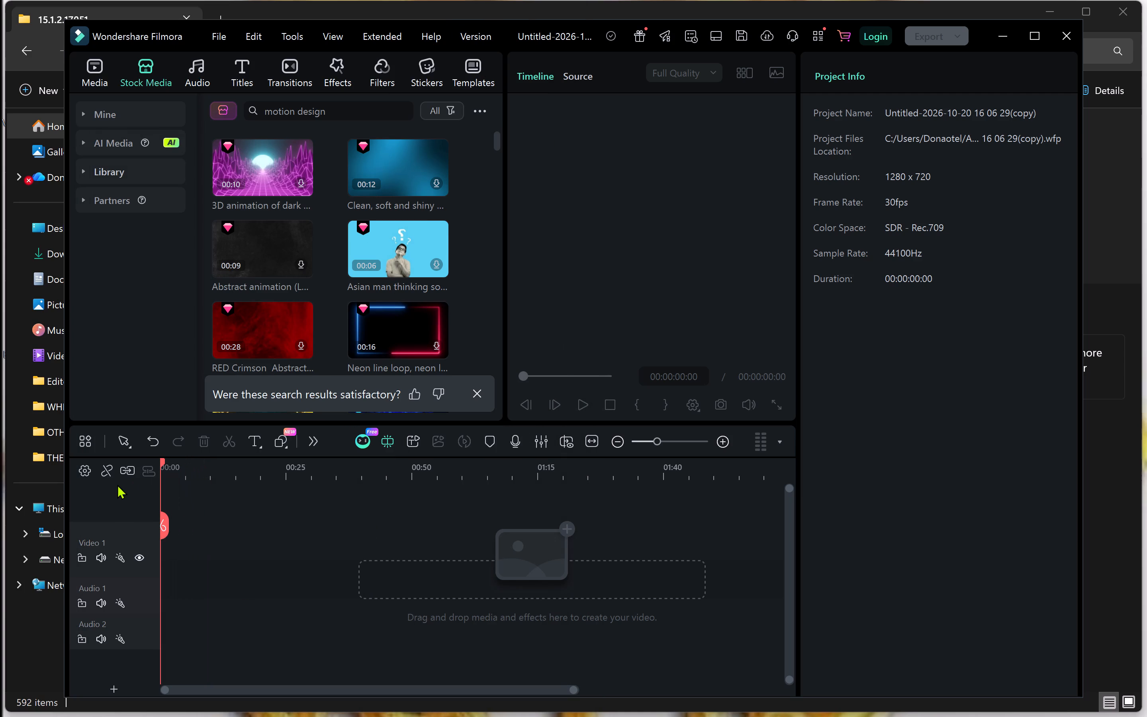
left_click(90, 67)
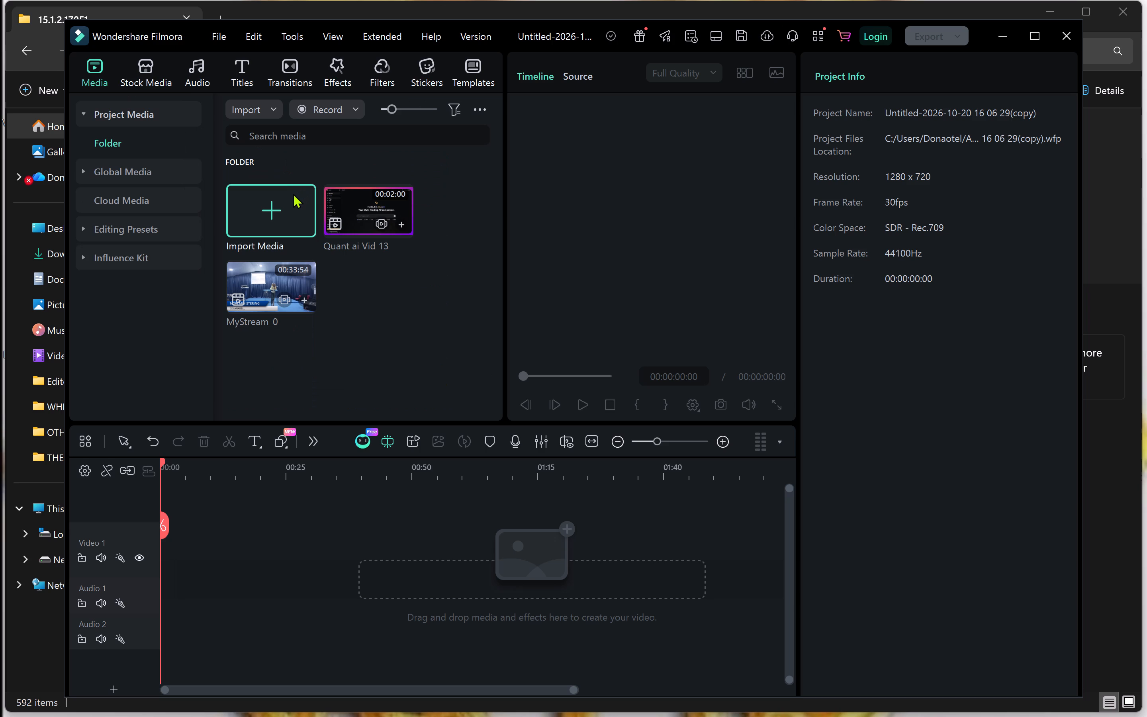
left_click(293, 194)
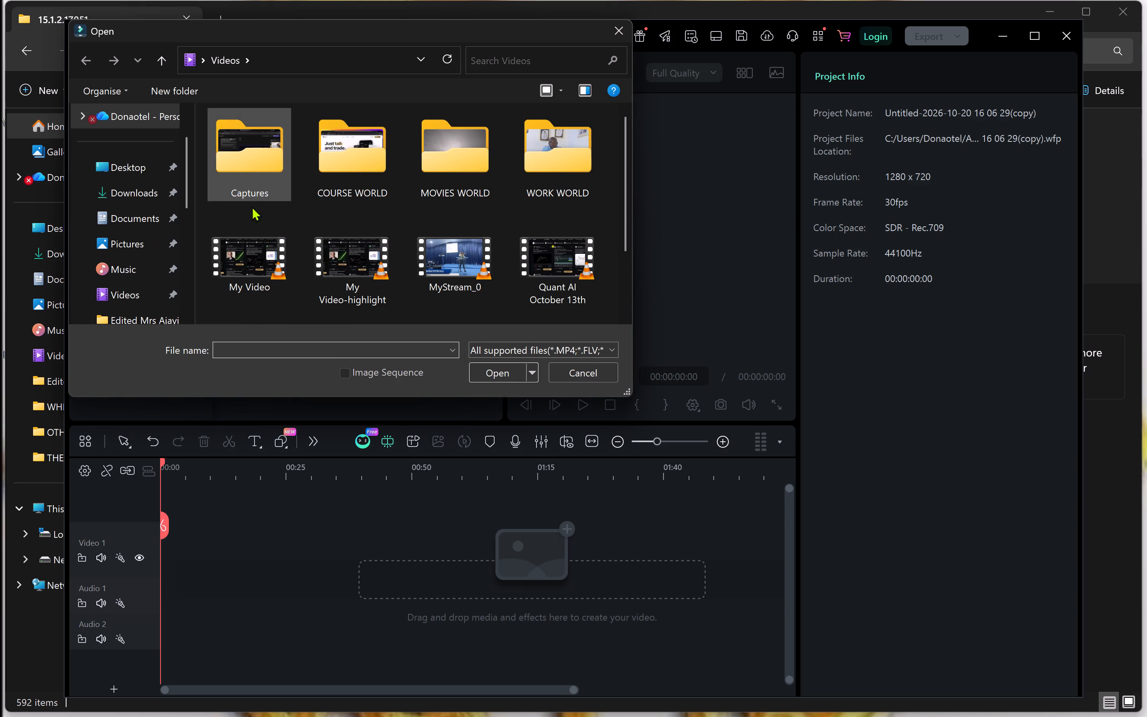
left_click(128, 188)
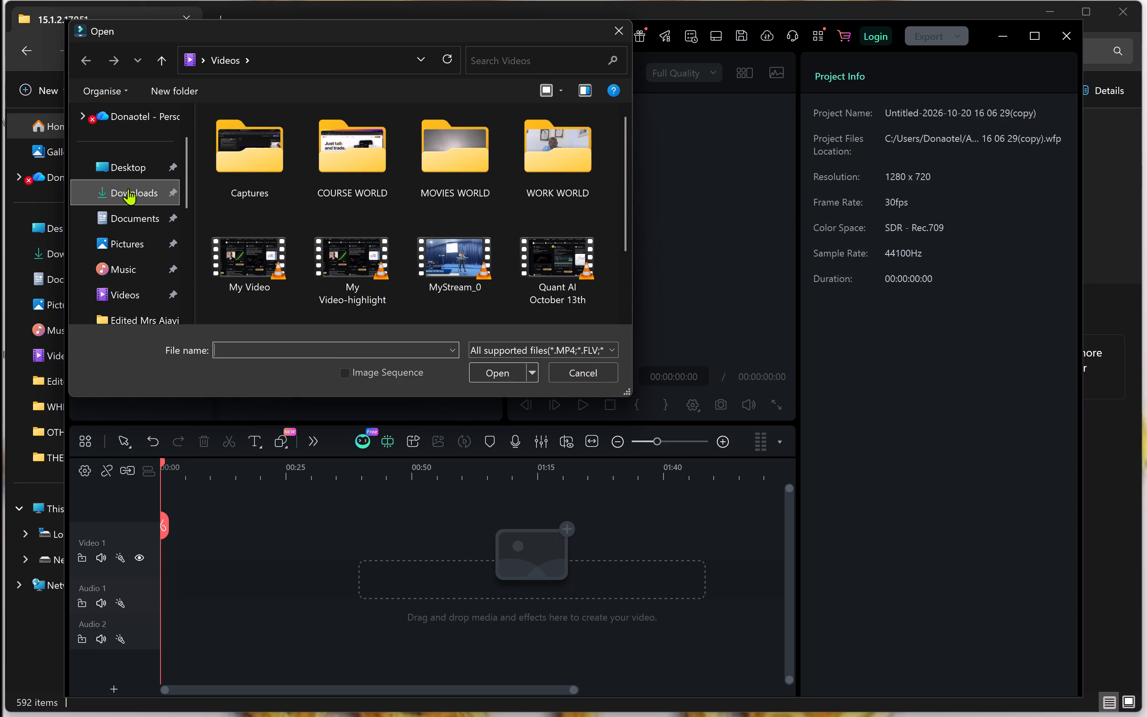
left_click(266, 162)
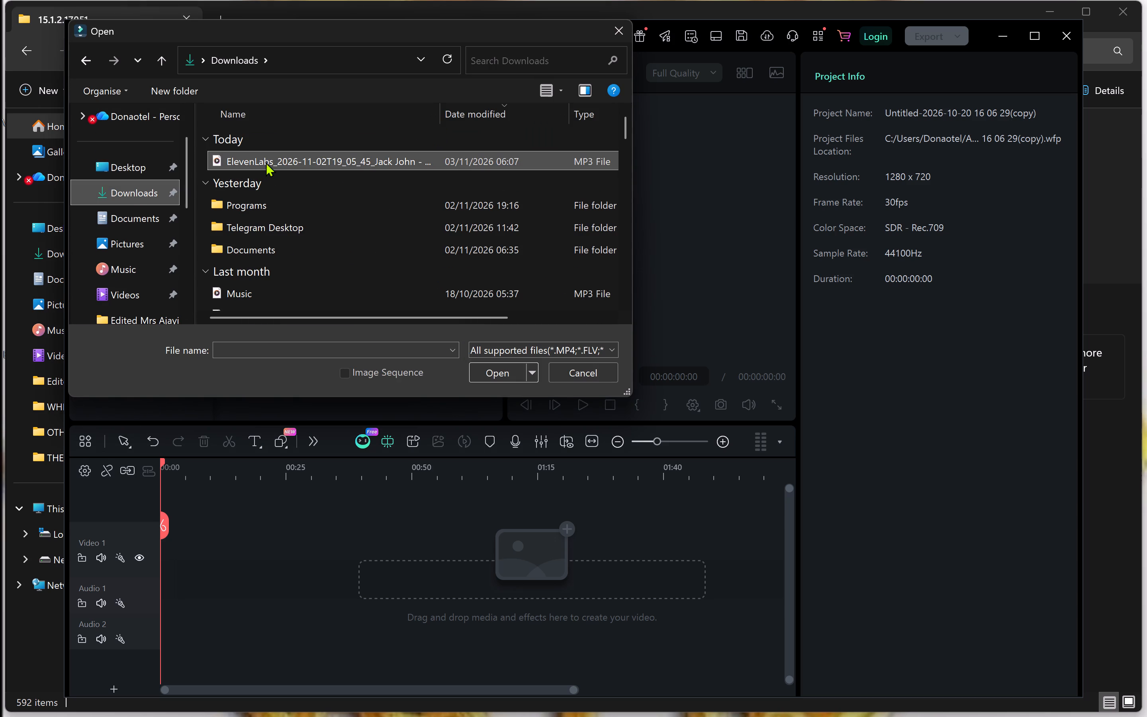
left_click(488, 369)
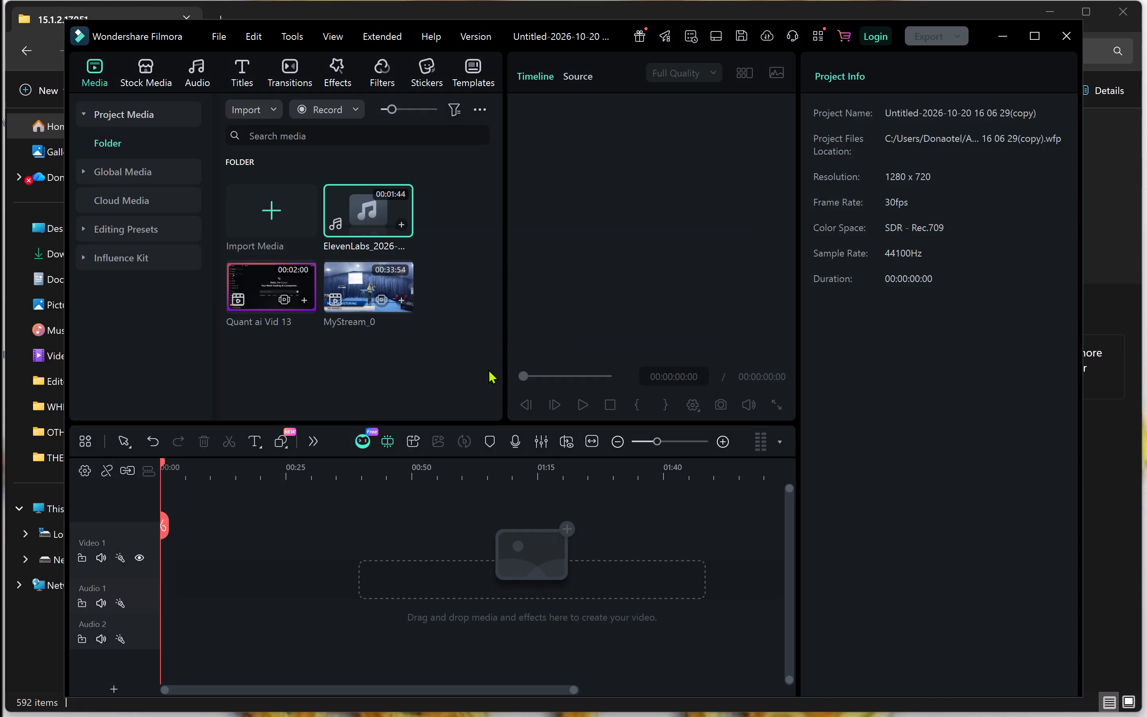
Place the ElevenLabs voiceover on the Audio 1 track at the very start of the timeline.
left_click_drag(365, 206, 154, 624)
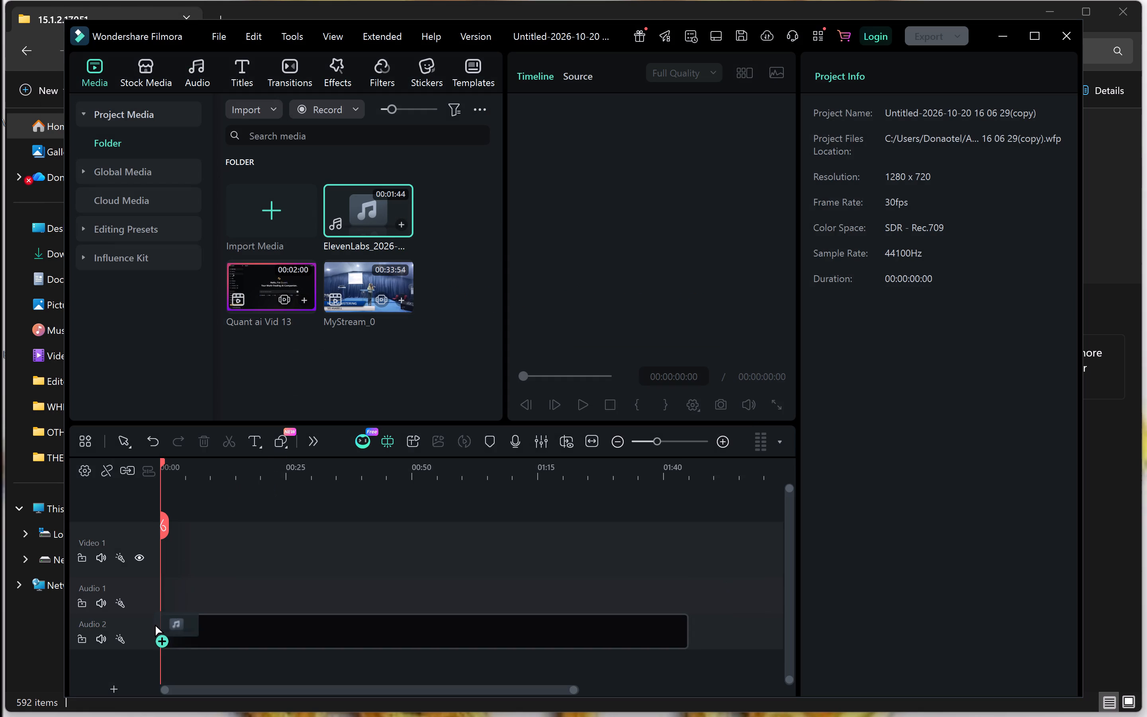
left_click_drag(154, 624, 141, 609)
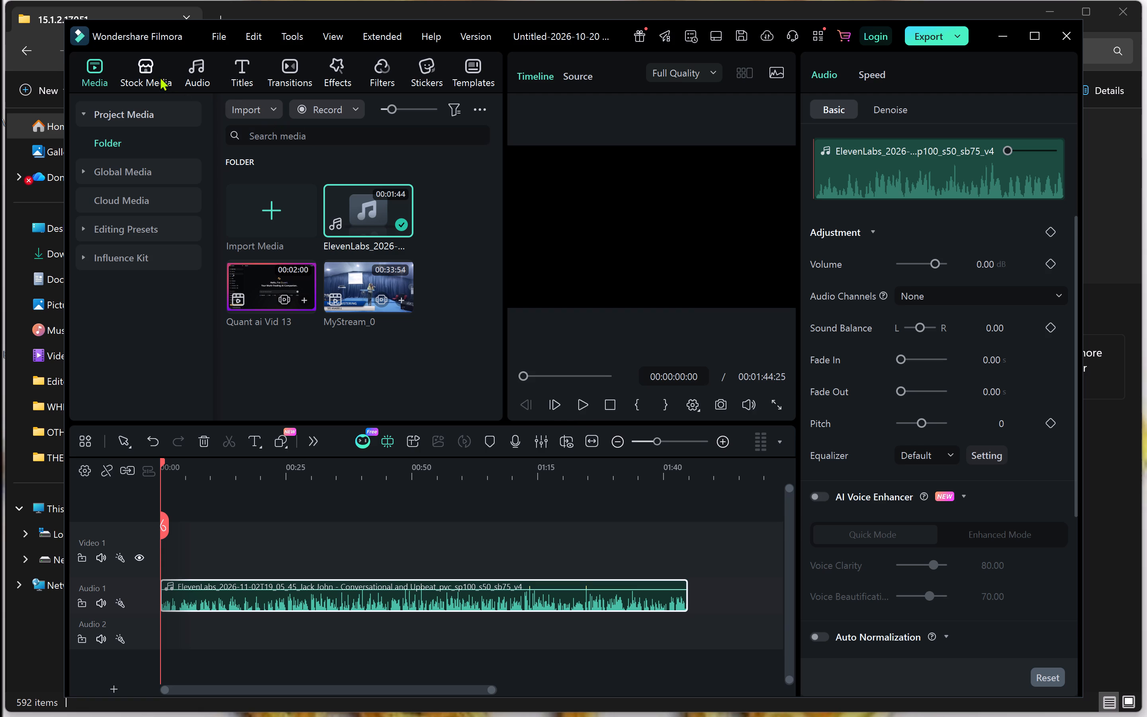
Open the stock media library and listen to the opening seconds of the voiceover on the timeline.
left_click(149, 74)
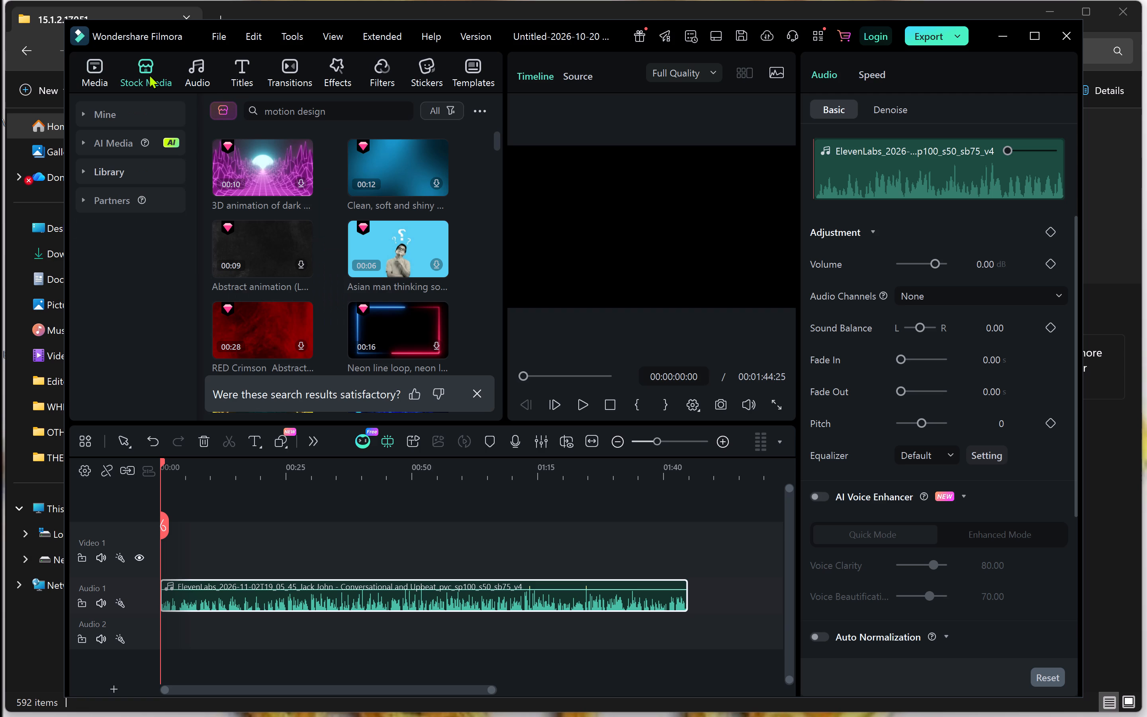
key("space")
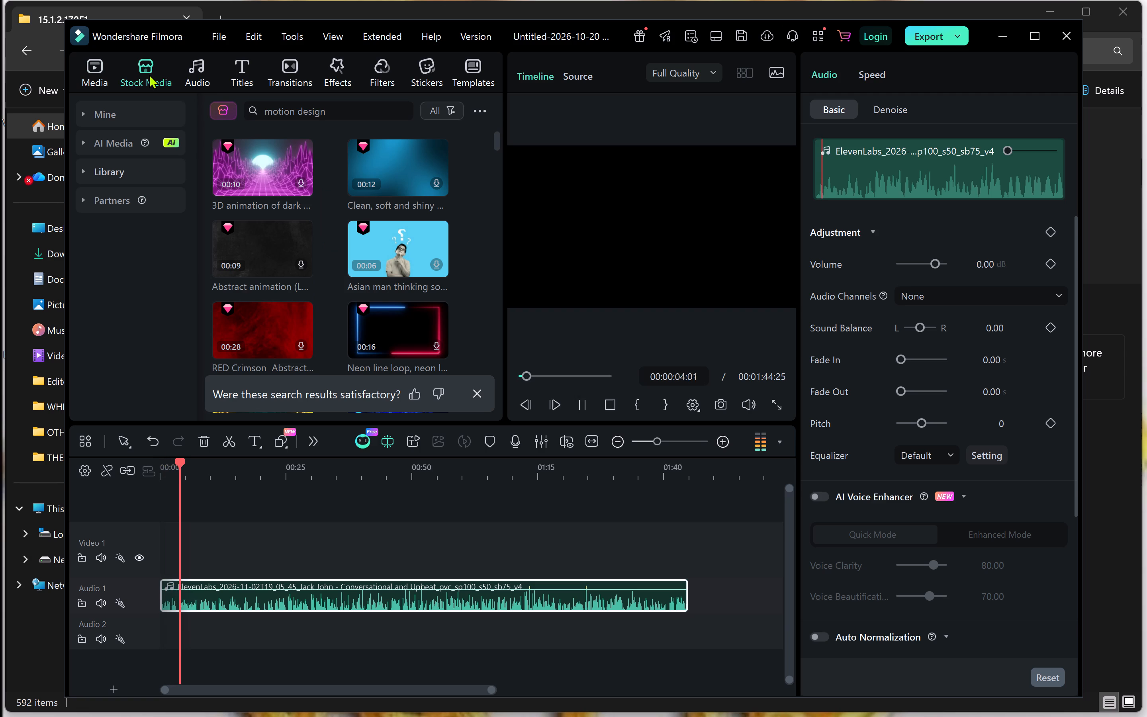
key("space")
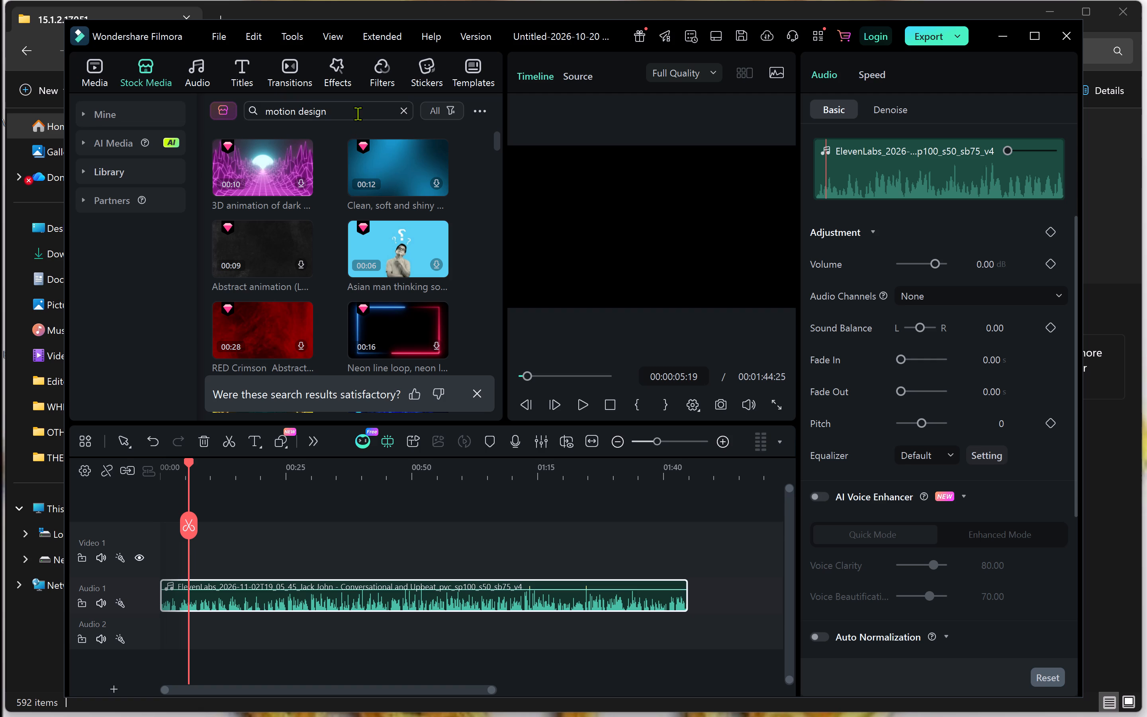
Clear the "motion design" stock media search, stop the timeline playback, and return the playhead to the start.
left_click(401, 110)
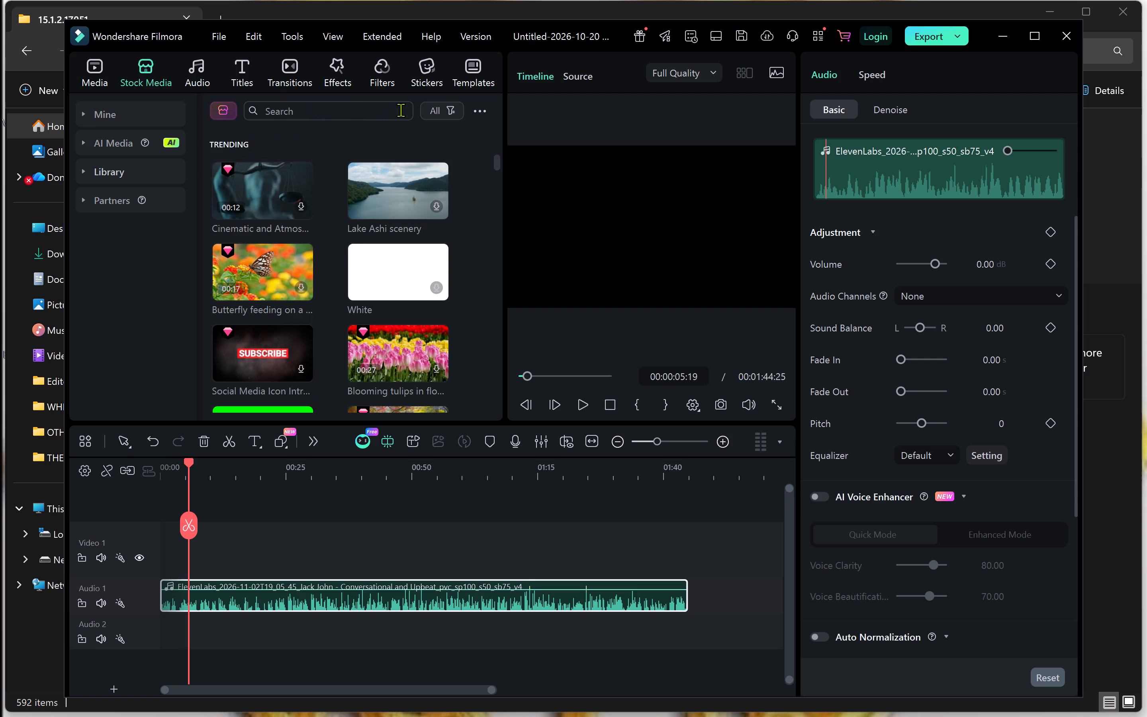
key("l")
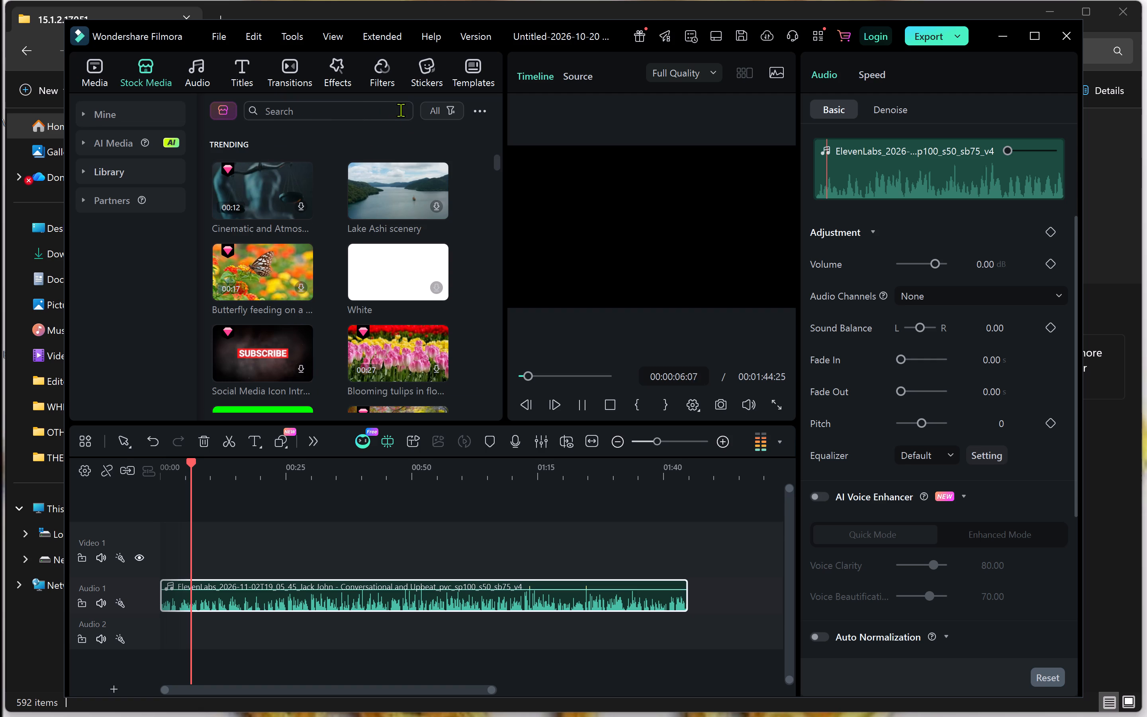
key("y")
left_click(374, 120)
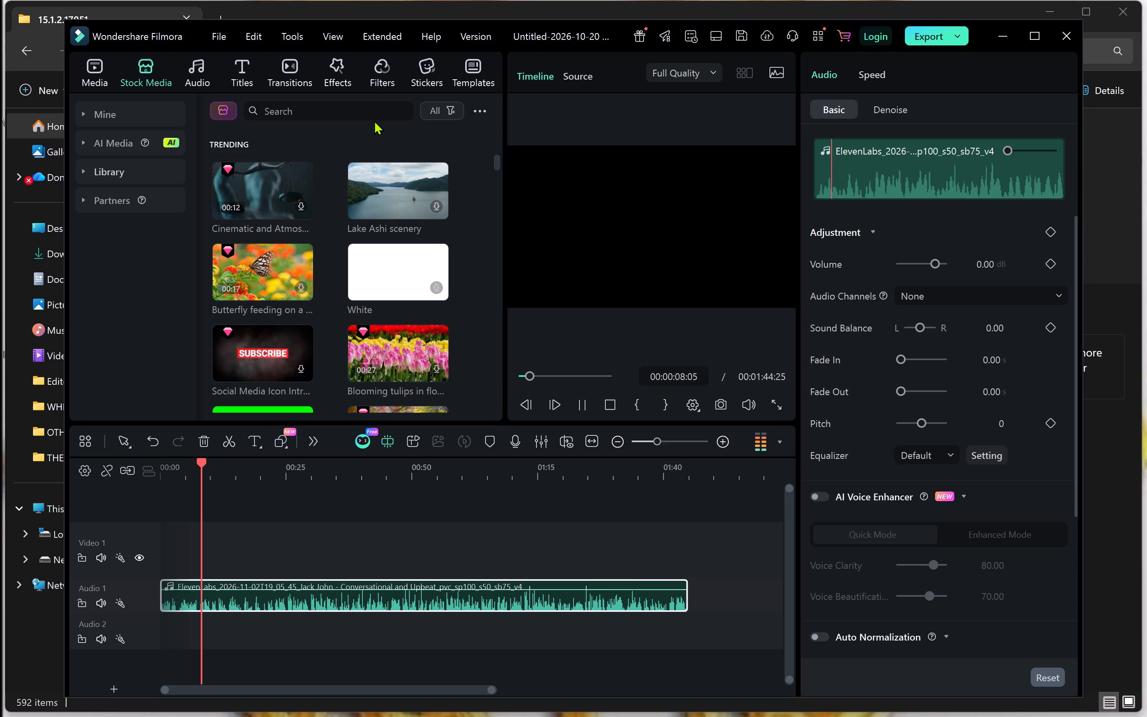
left_click(351, 109)
key("space")
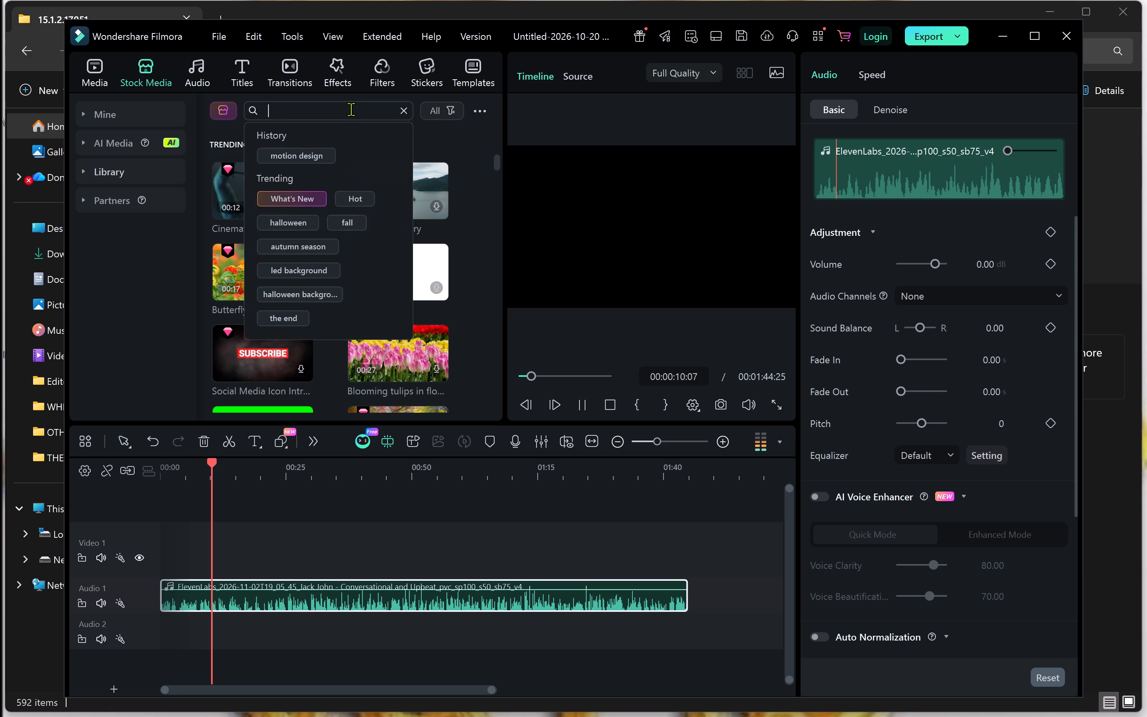
left_click(202, 593)
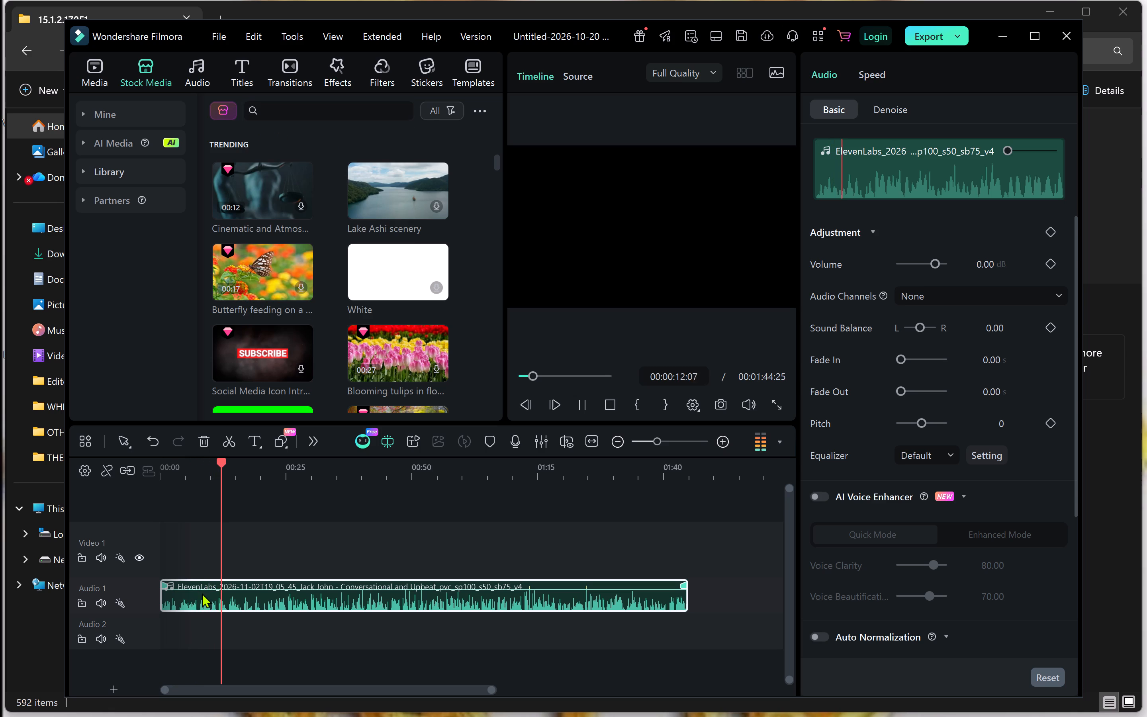
key("space")
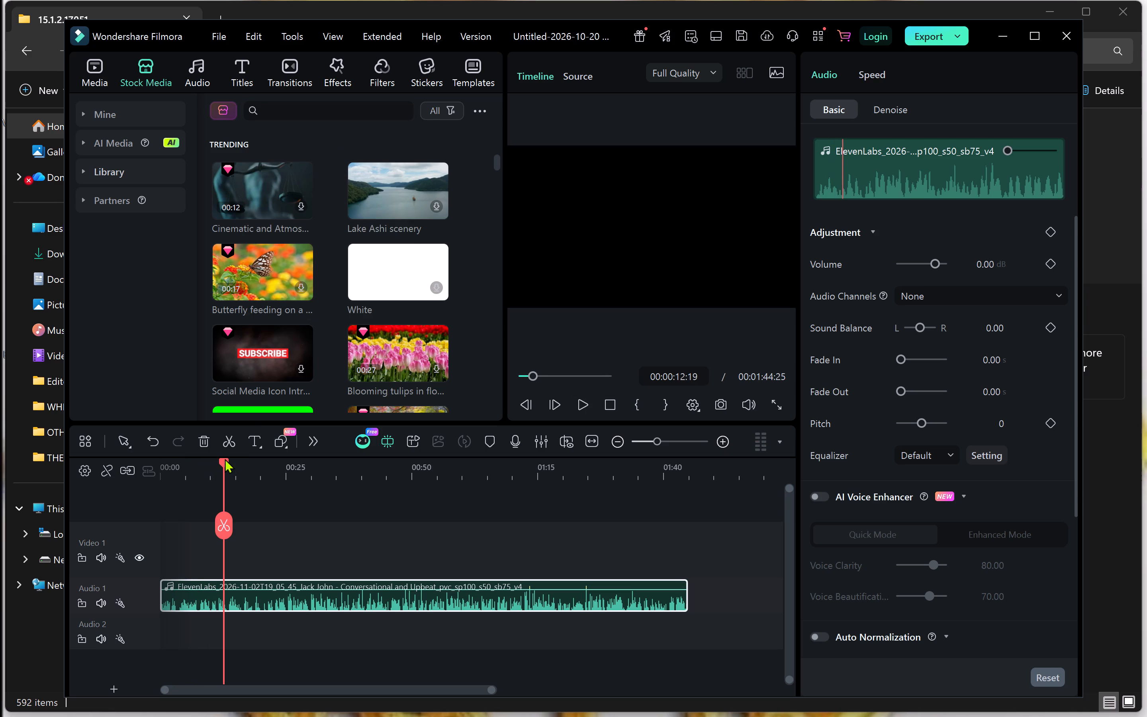
left_click_drag(225, 458, 134, 462)
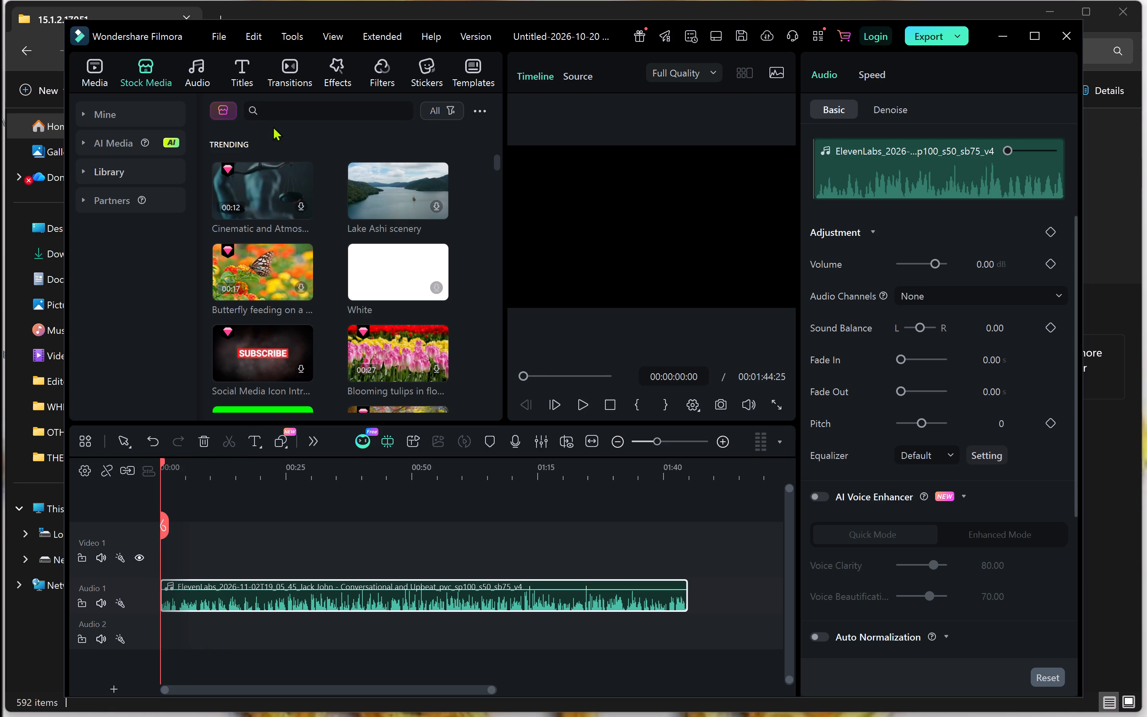
Search the stock media library for "lying on bed".
left_click(273, 114)
type("ly")
key("i")
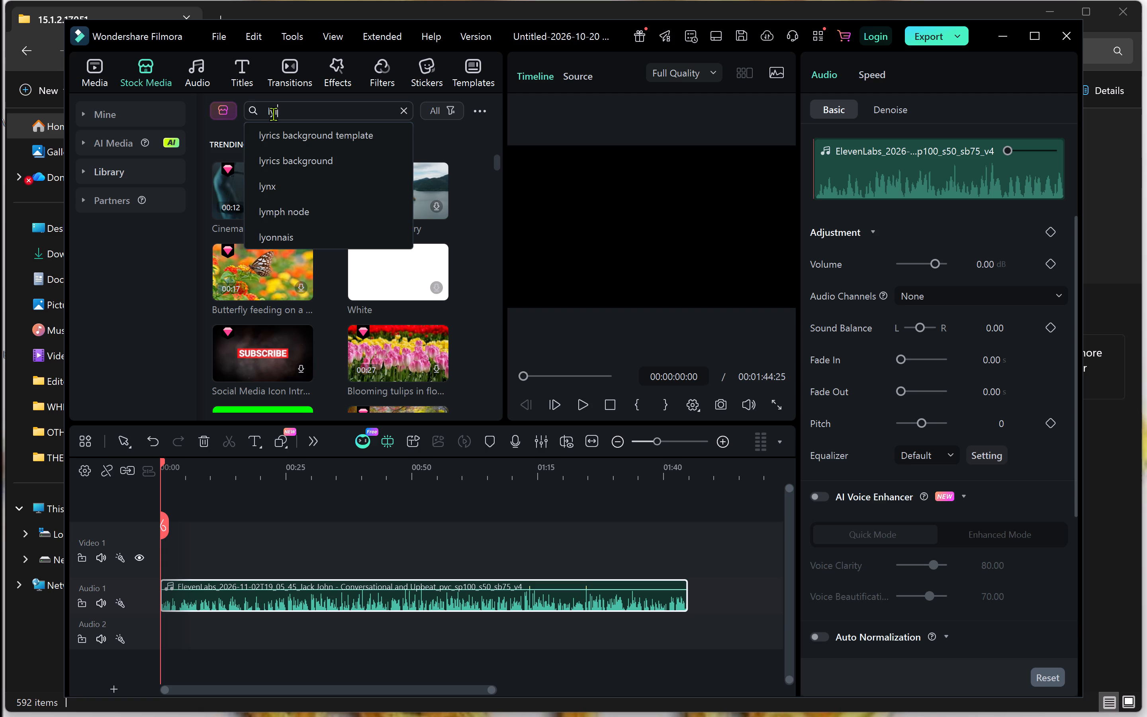
type("ng")
key("space")
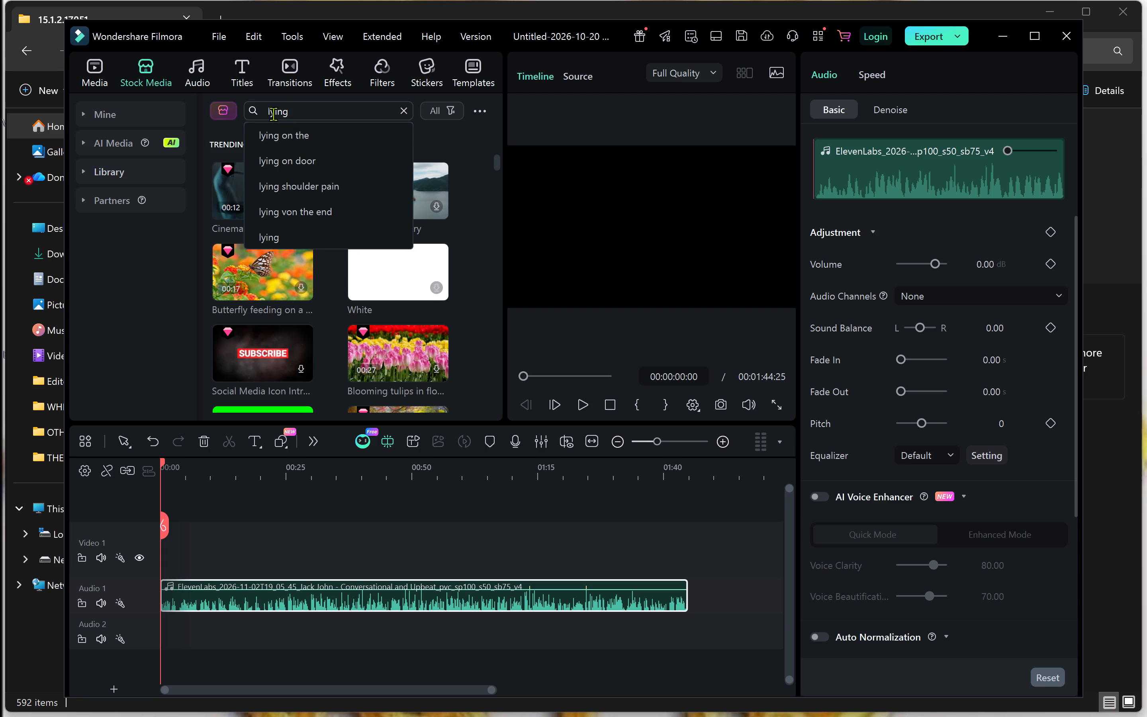
type("on bed")
key("Return")
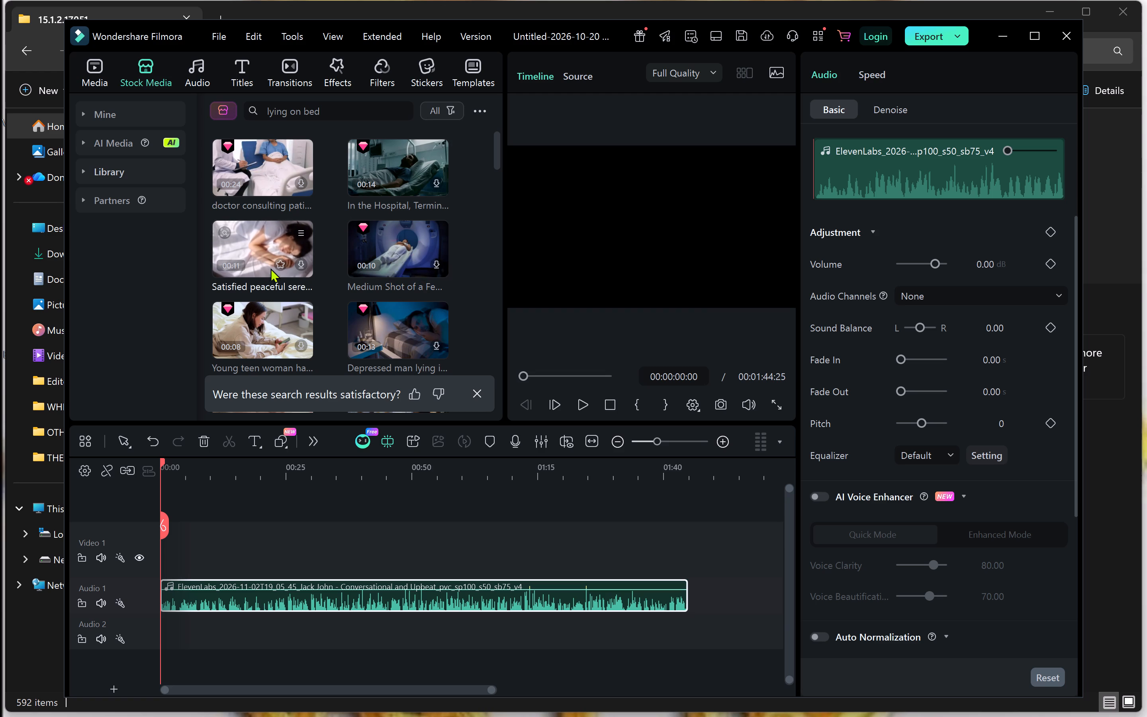
Start downloading the "Satisfied peaceful sere..." stock clip and try to place it at the start of the Video 1 track.
left_click(300, 263)
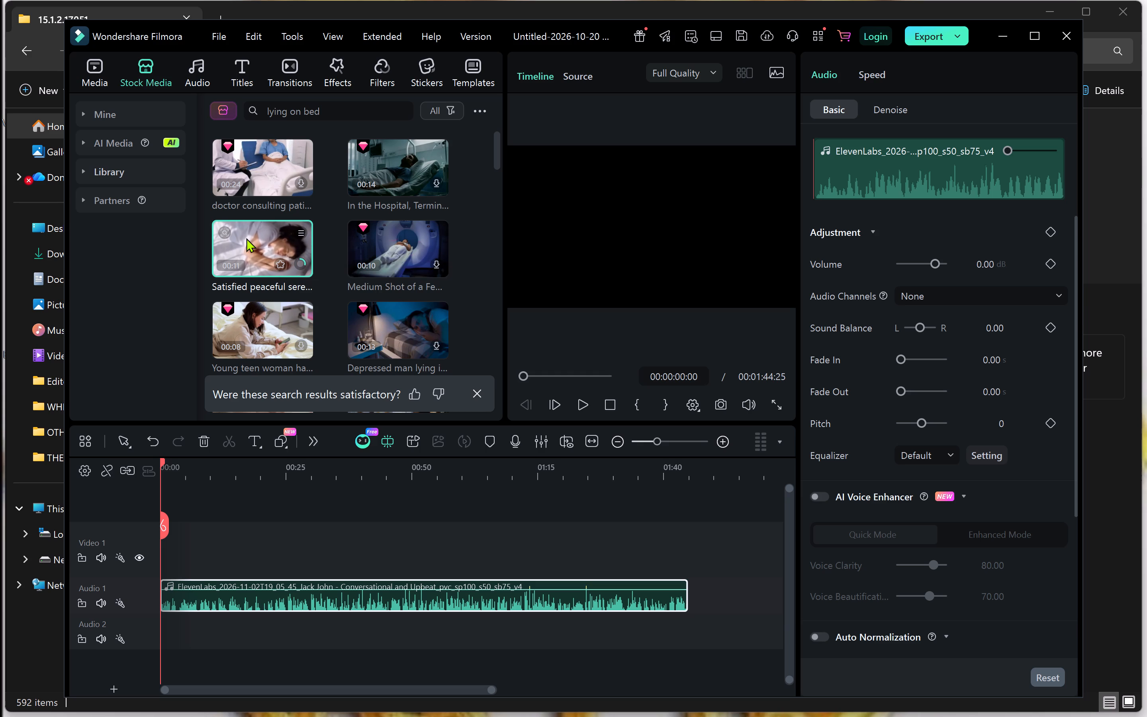
left_click_drag(246, 238, 247, 268)
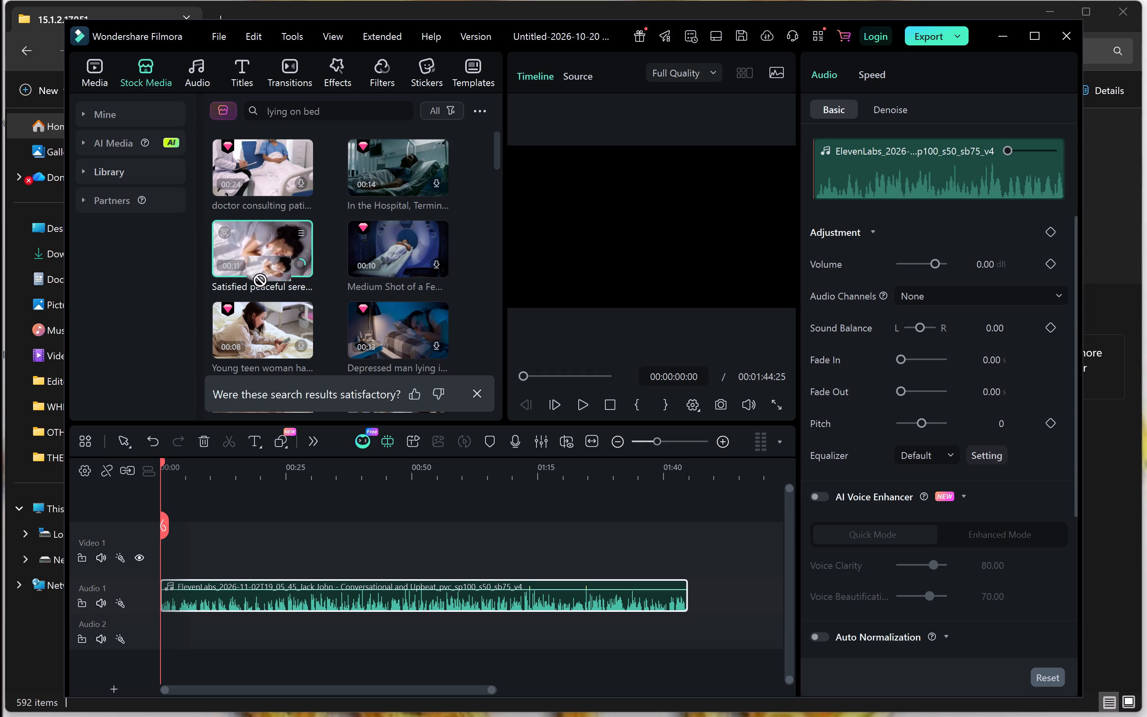
left_click_drag(247, 268, 162, 553)
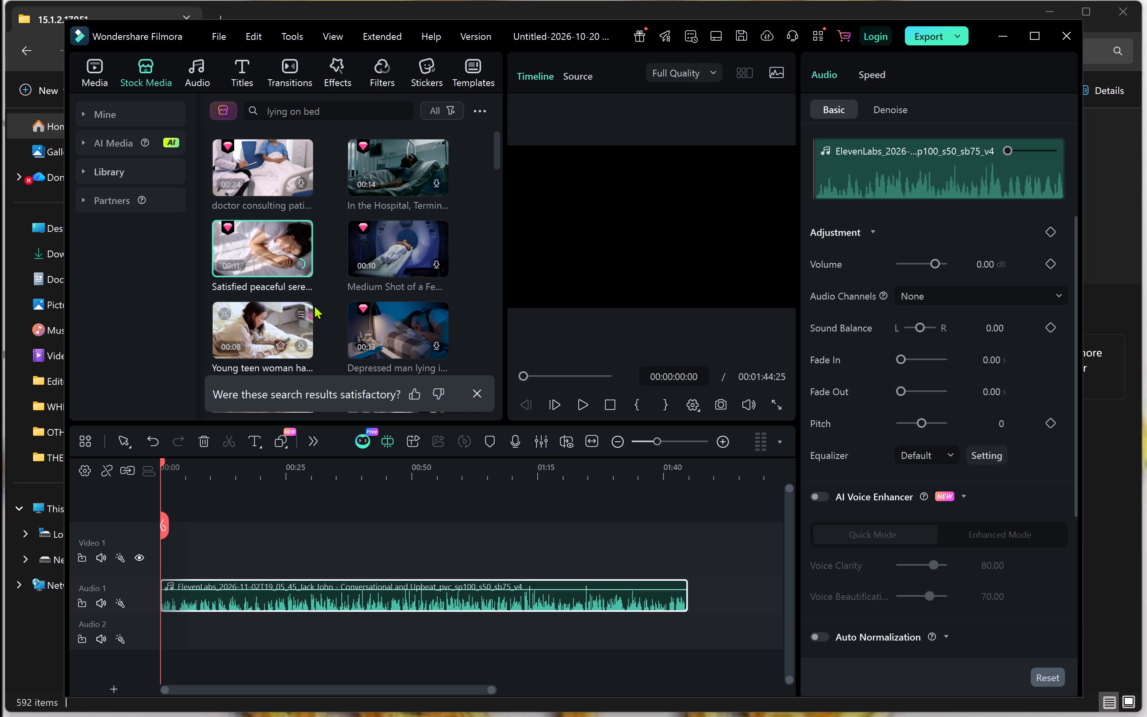
Download the "Depressed man lying i..." stock clip from the search results.
left_click(436, 347)
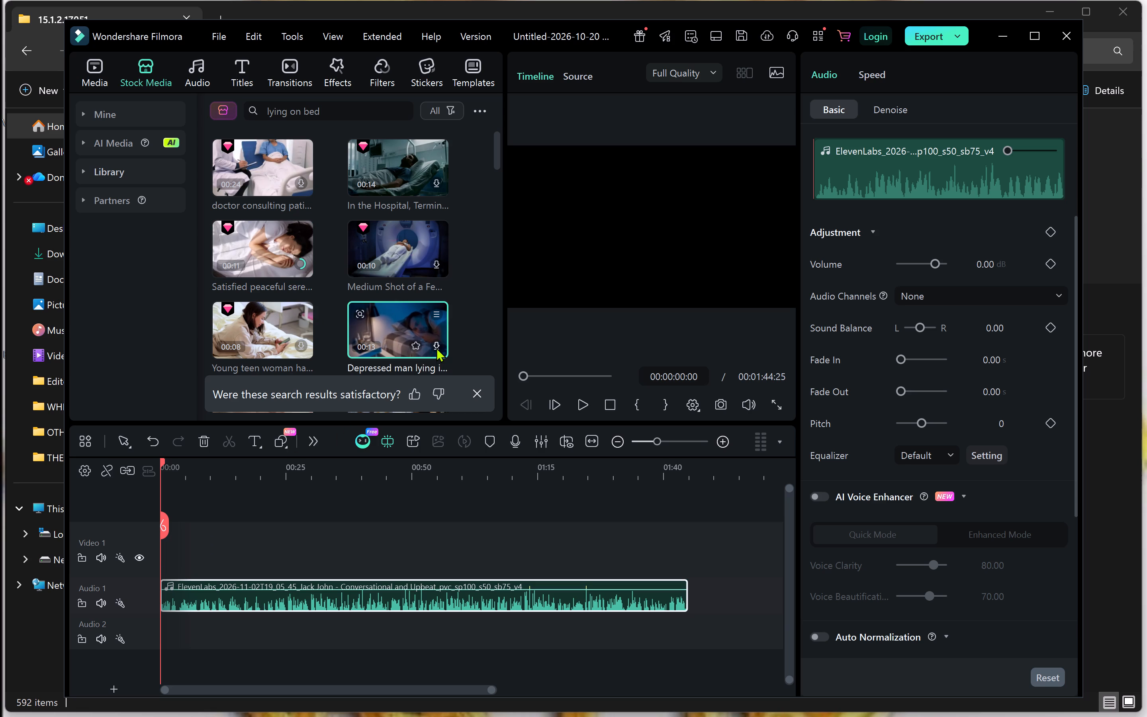
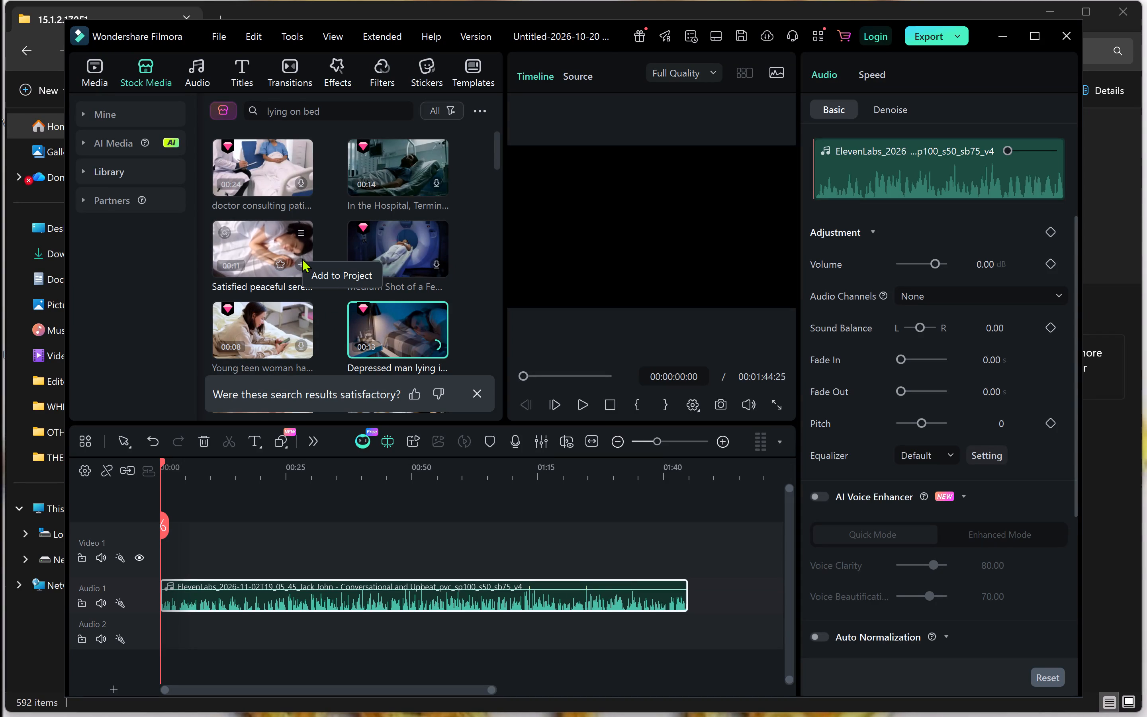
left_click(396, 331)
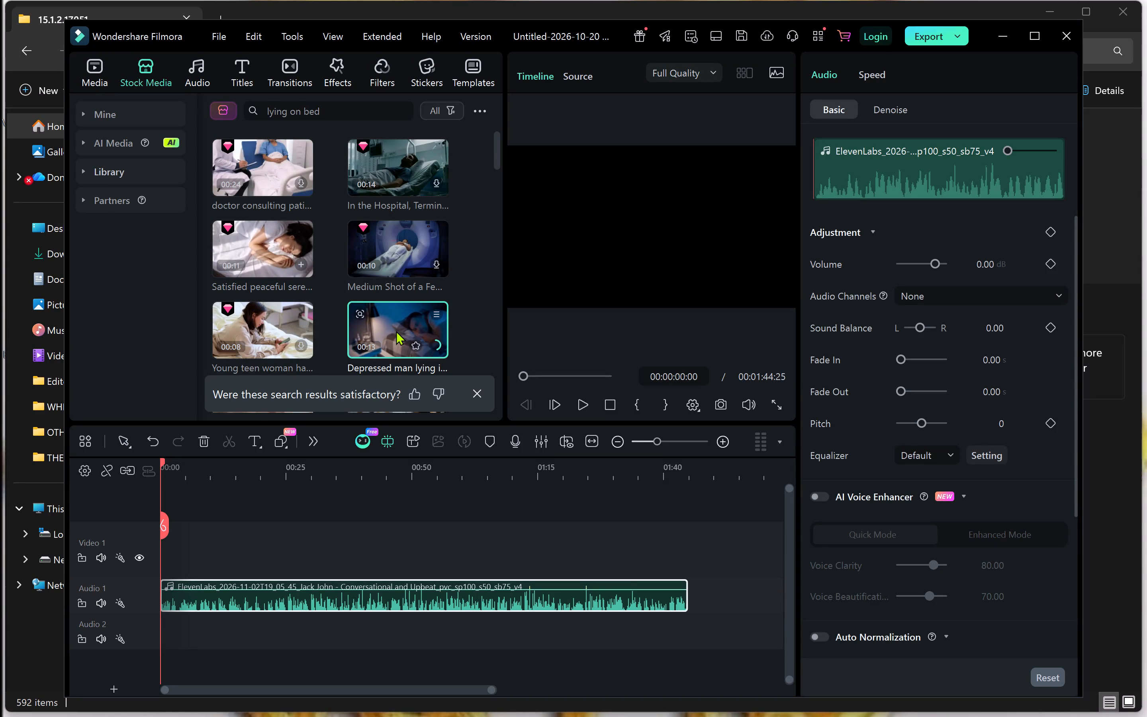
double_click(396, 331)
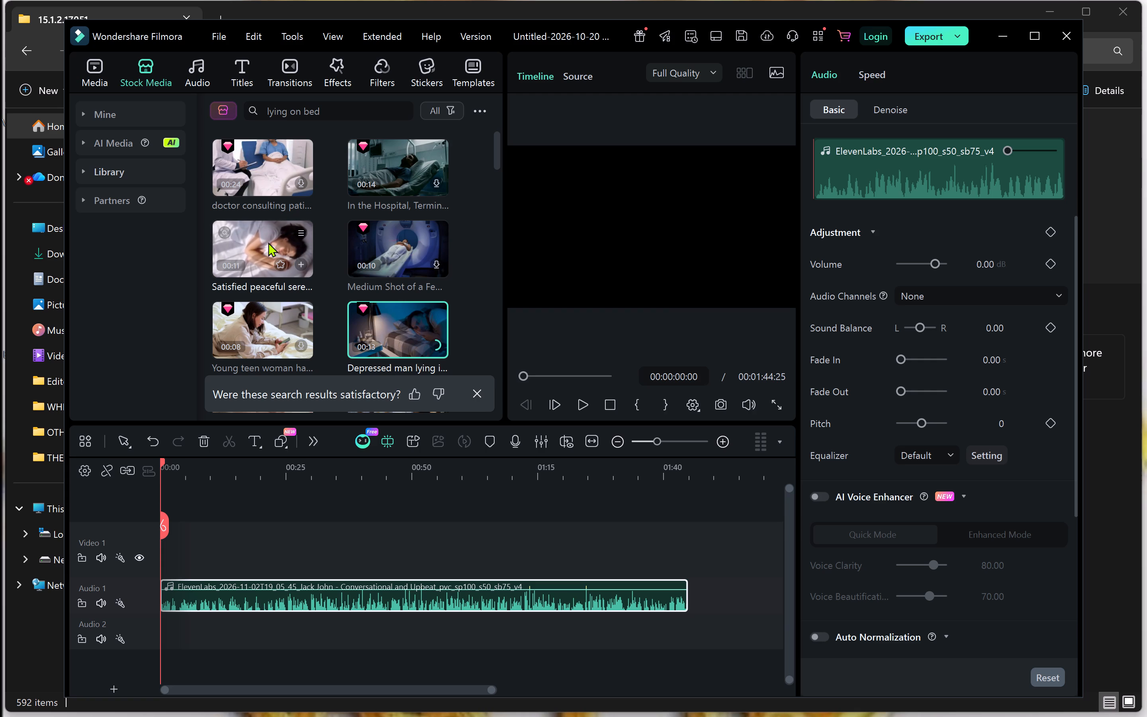
Add the "Satisfied peaceful sere..." clip at the start of Video 1, matching the project to the media's 1920x1080 25fps.
left_click(298, 265)
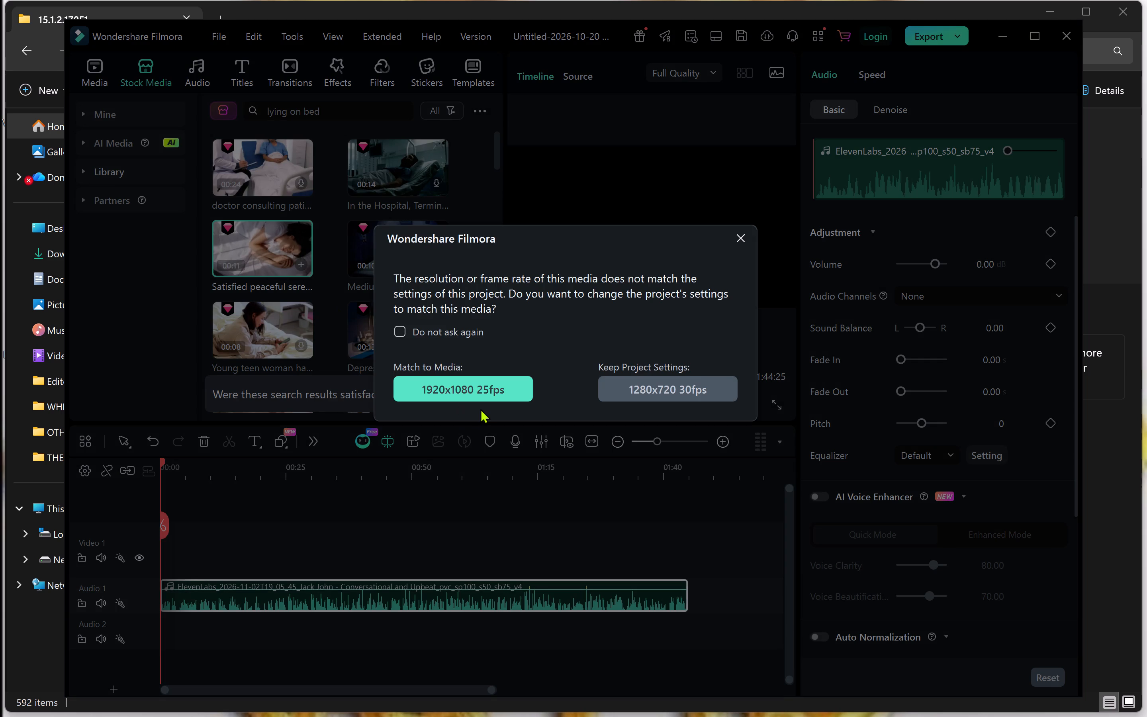
left_click(481, 392)
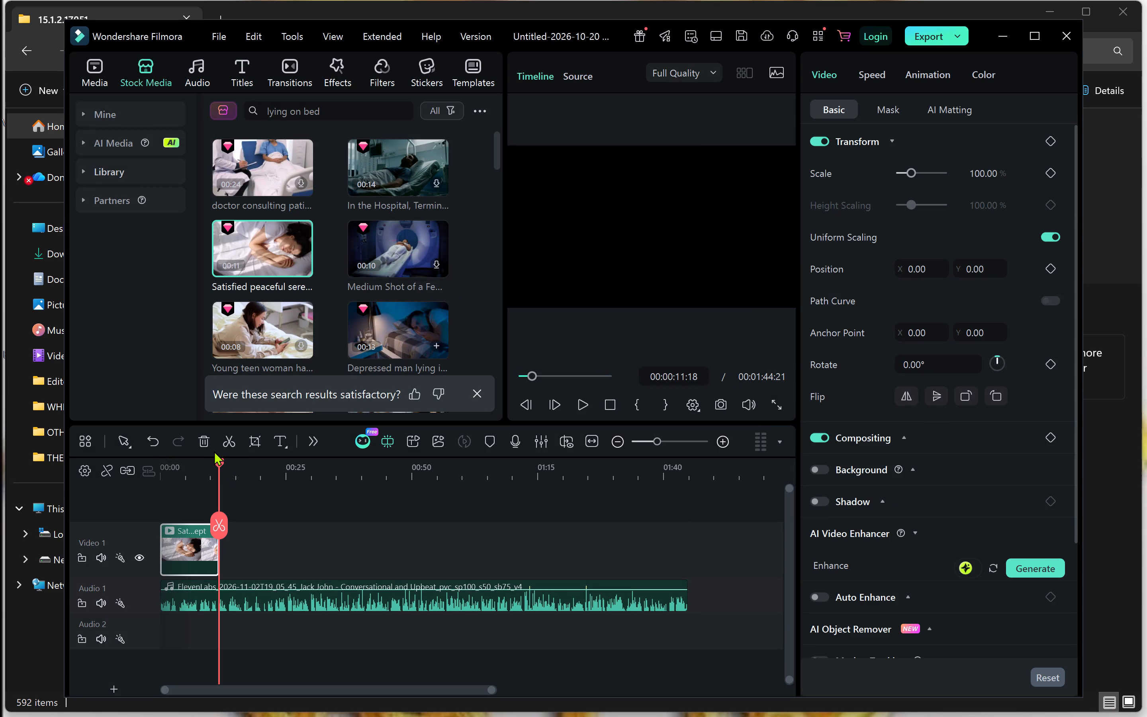
Play the timeline from the start and trim the sleeping woman clip's end to the playhead at 00:00:05:11.
left_click_drag(216, 458, 133, 469)
key("space")
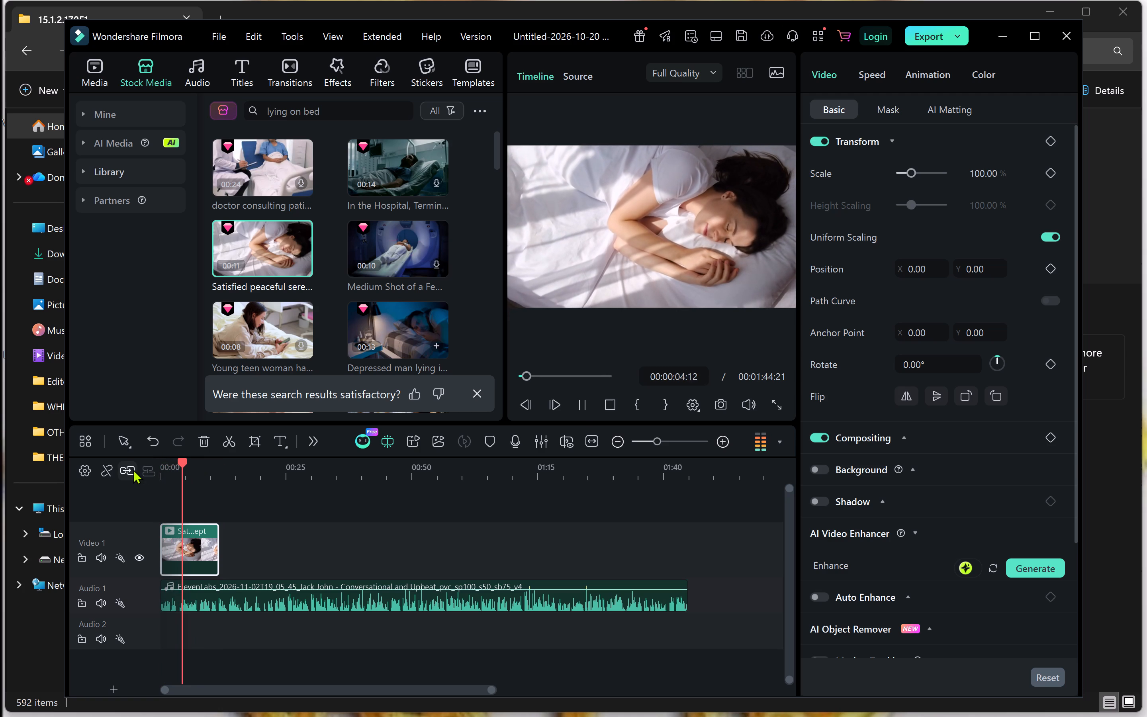
key("space")
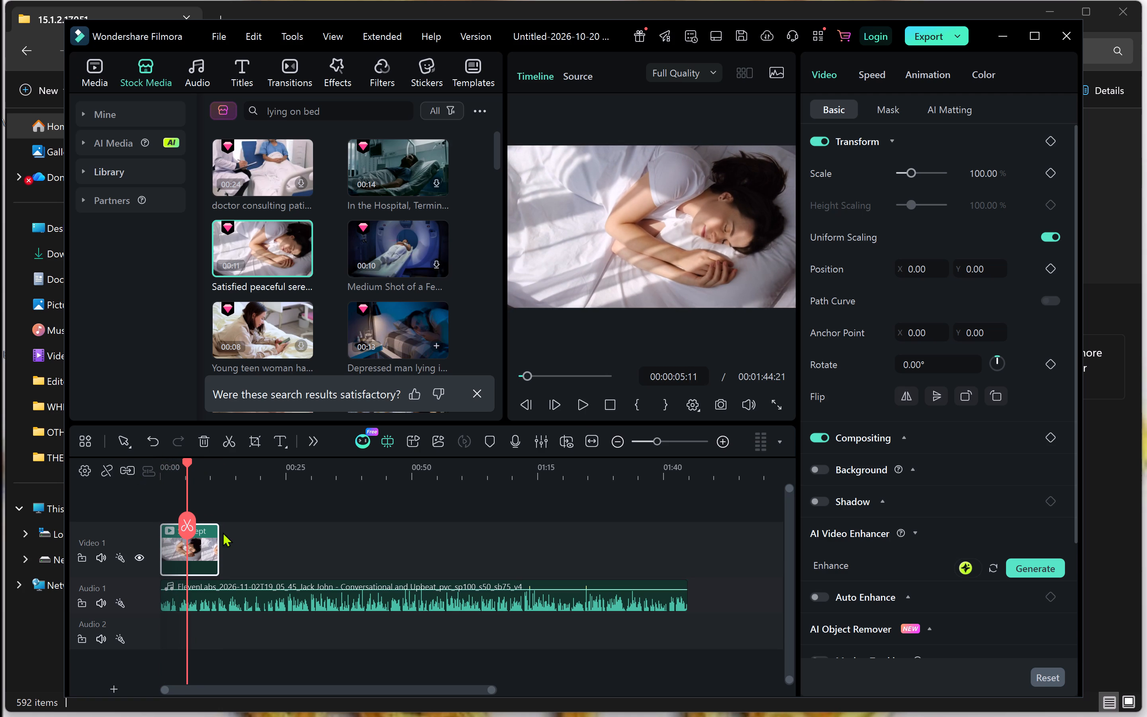
left_click_drag(217, 544, 181, 551)
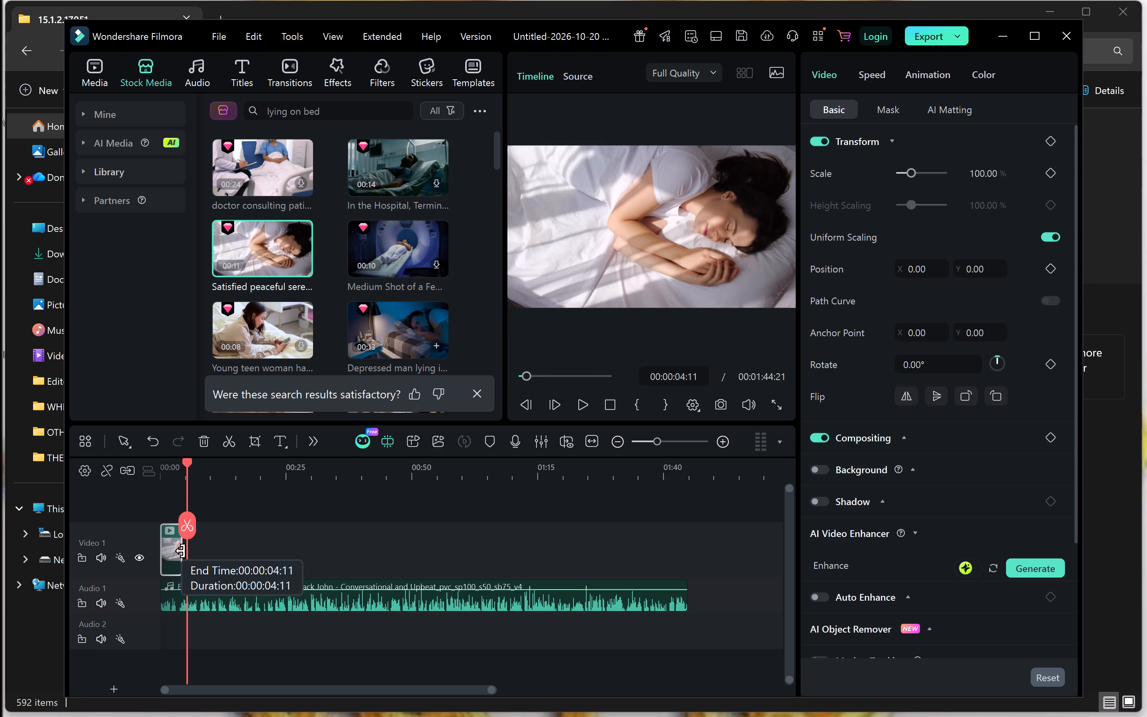
left_click_drag(181, 551, 190, 550)
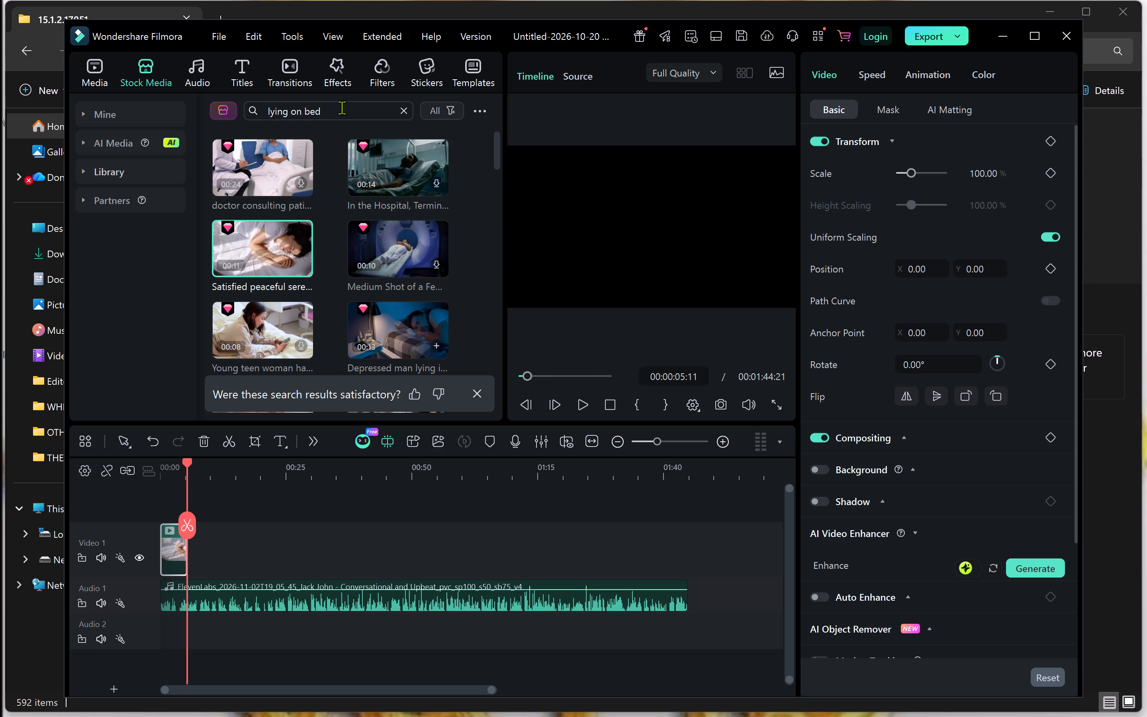
Replace the "lying on bed" stock media search with a search for "scary".
left_click(401, 109)
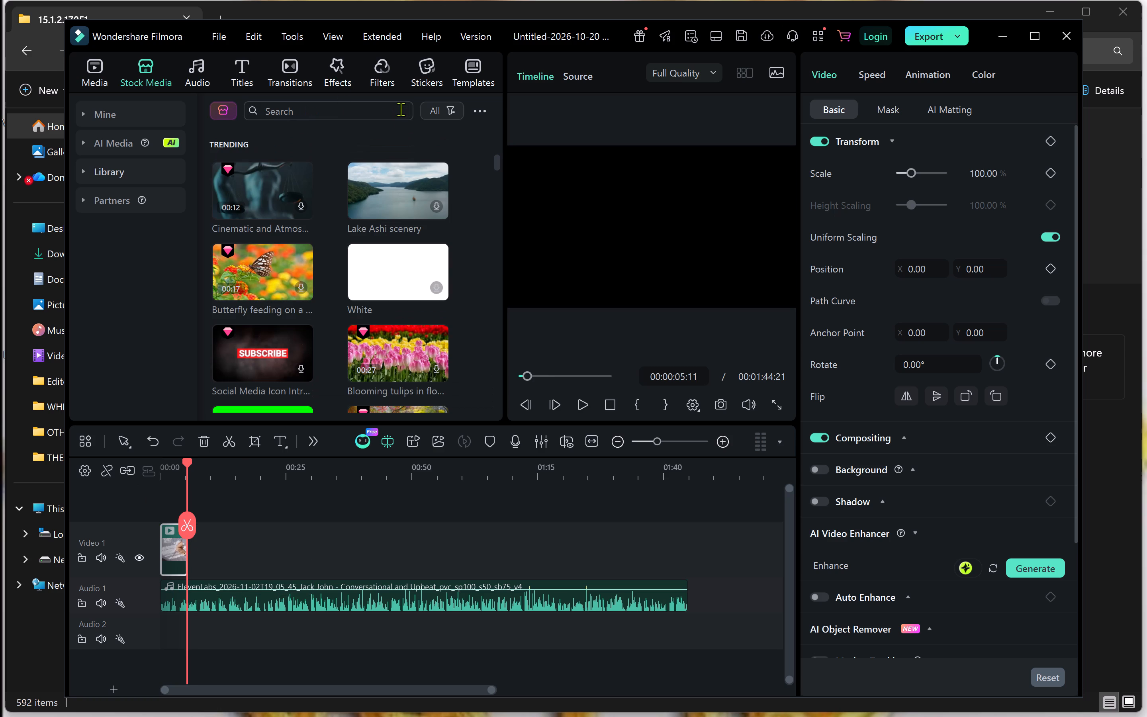
type("scar")
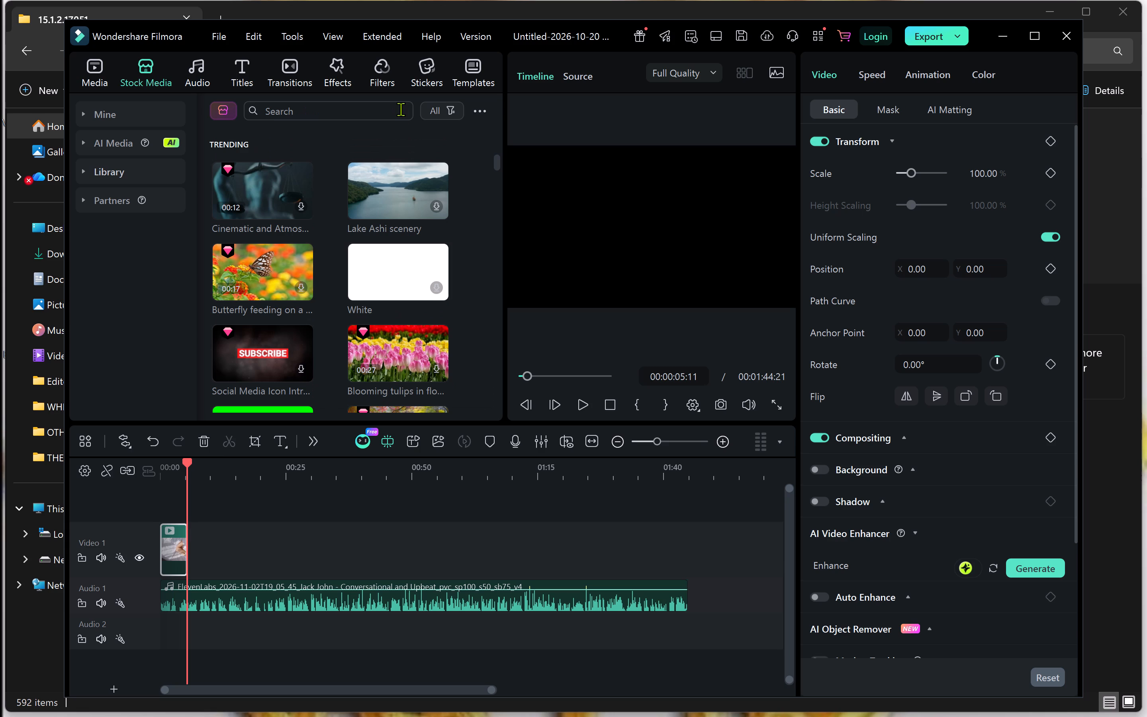
left_click(339, 111)
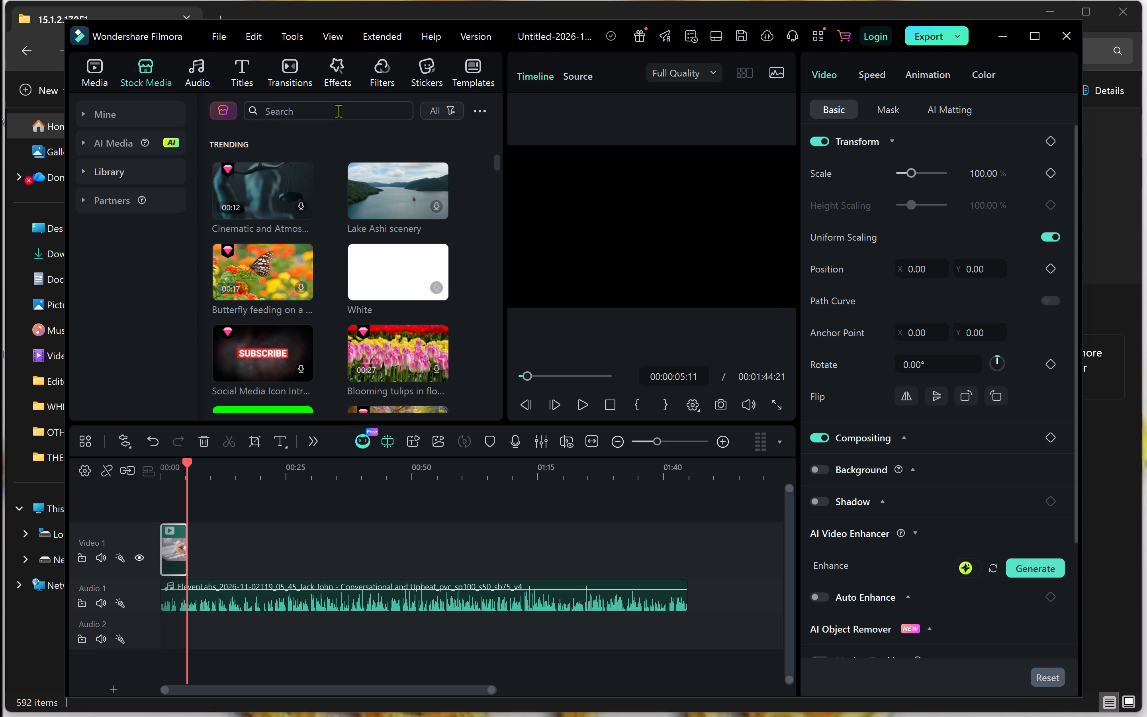
type("sca")
type("ry")
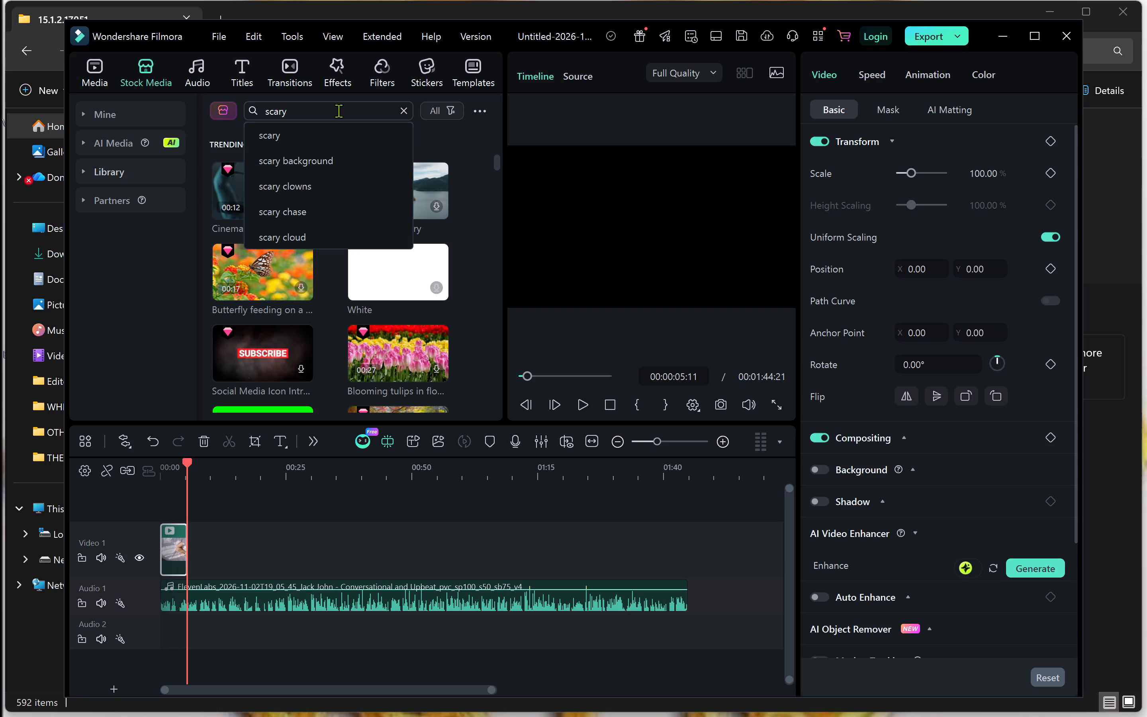
left_click(290, 133)
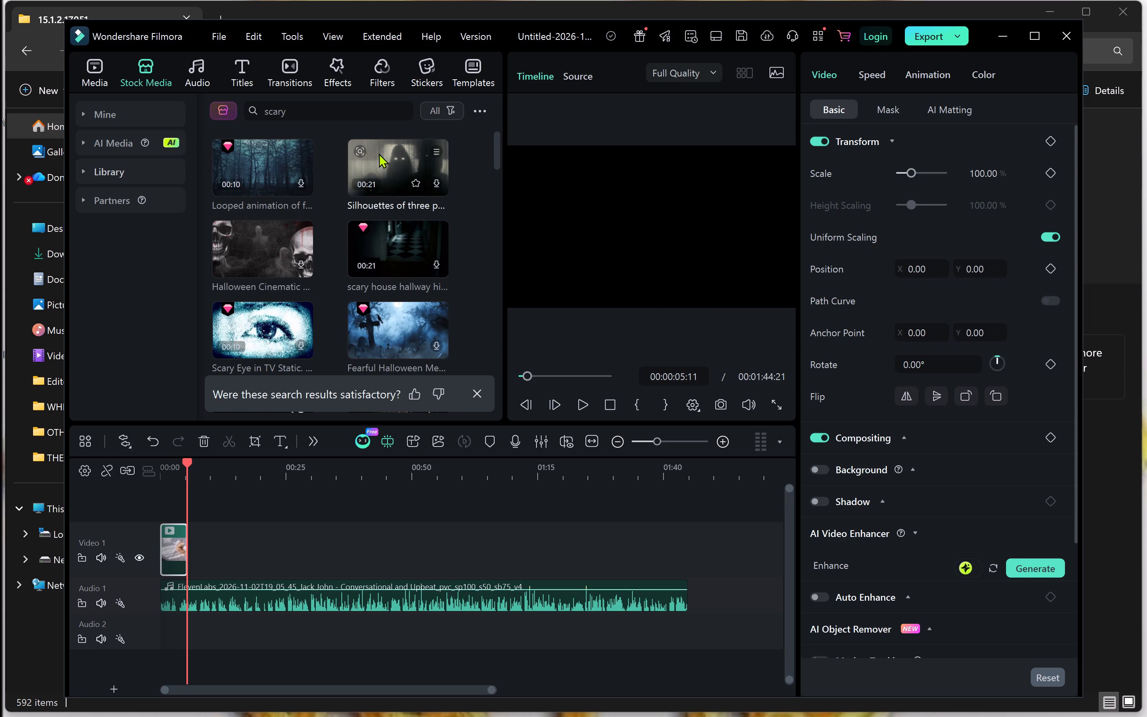
Download the "Silhouettes of three p..." stock clip and add it after the first clip on Video 1, matching the project settings to the media.
left_click(435, 179)
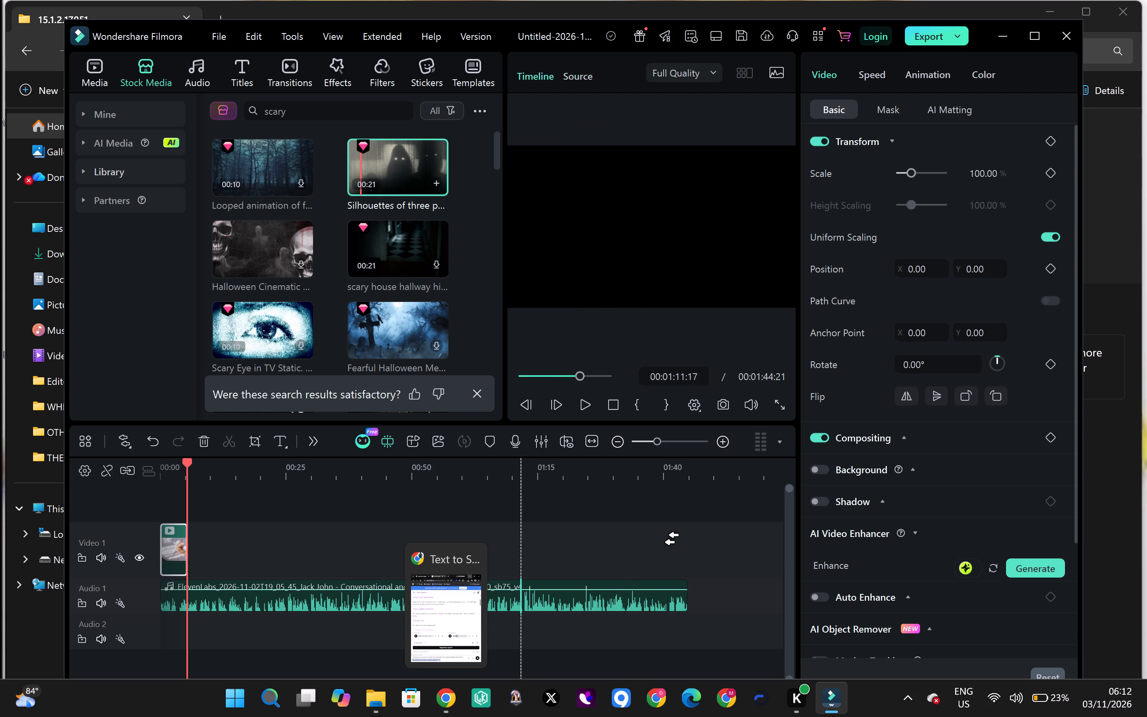
left_click(436, 183)
left_click(473, 389)
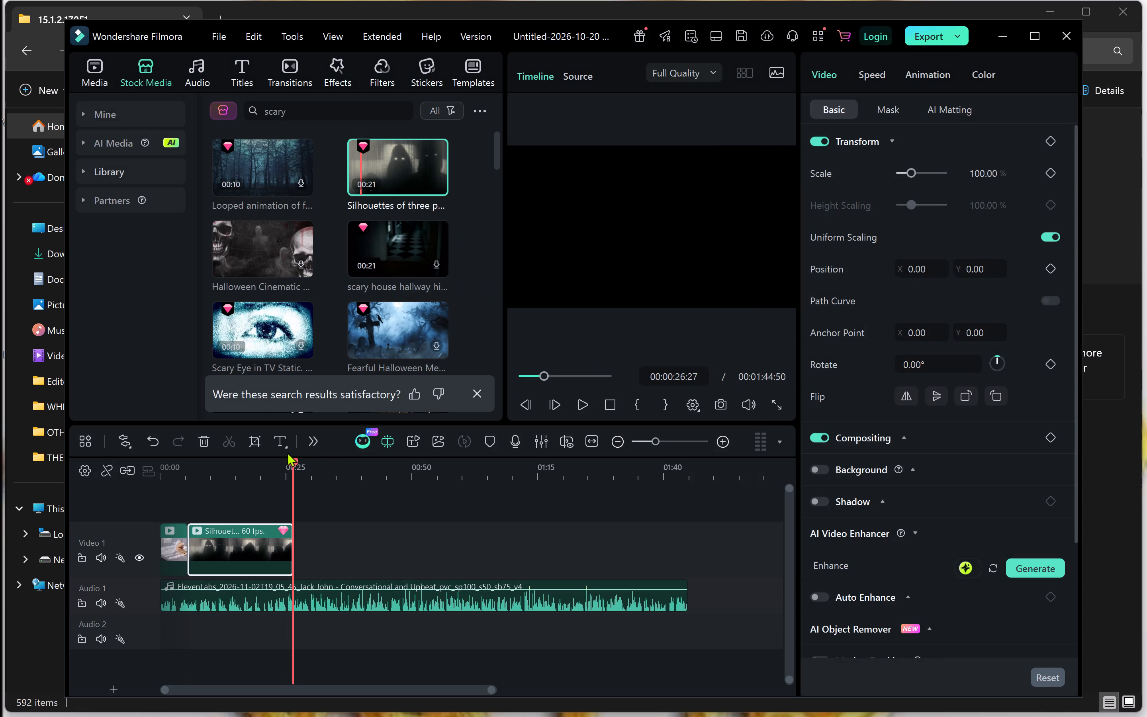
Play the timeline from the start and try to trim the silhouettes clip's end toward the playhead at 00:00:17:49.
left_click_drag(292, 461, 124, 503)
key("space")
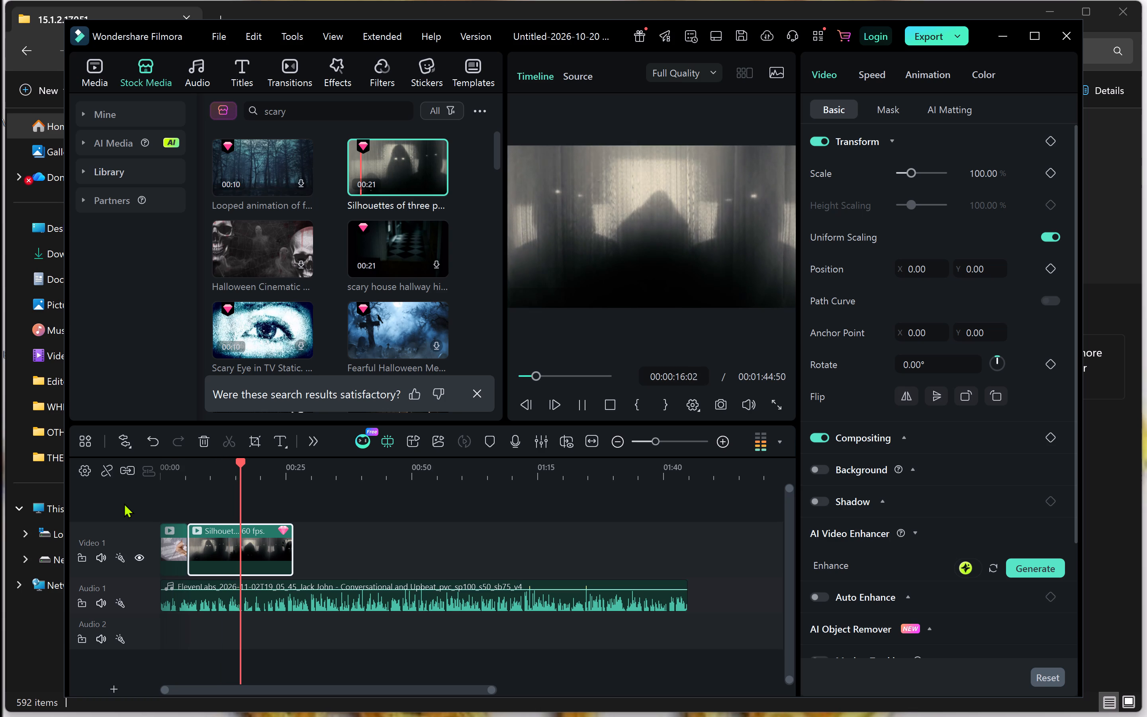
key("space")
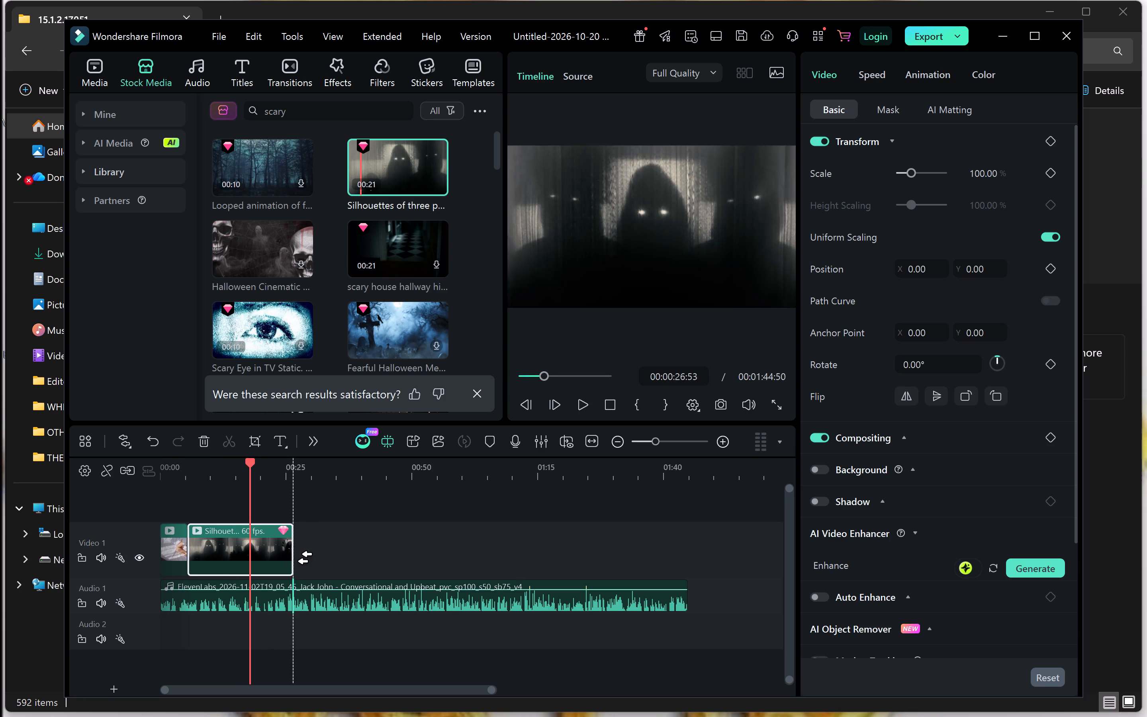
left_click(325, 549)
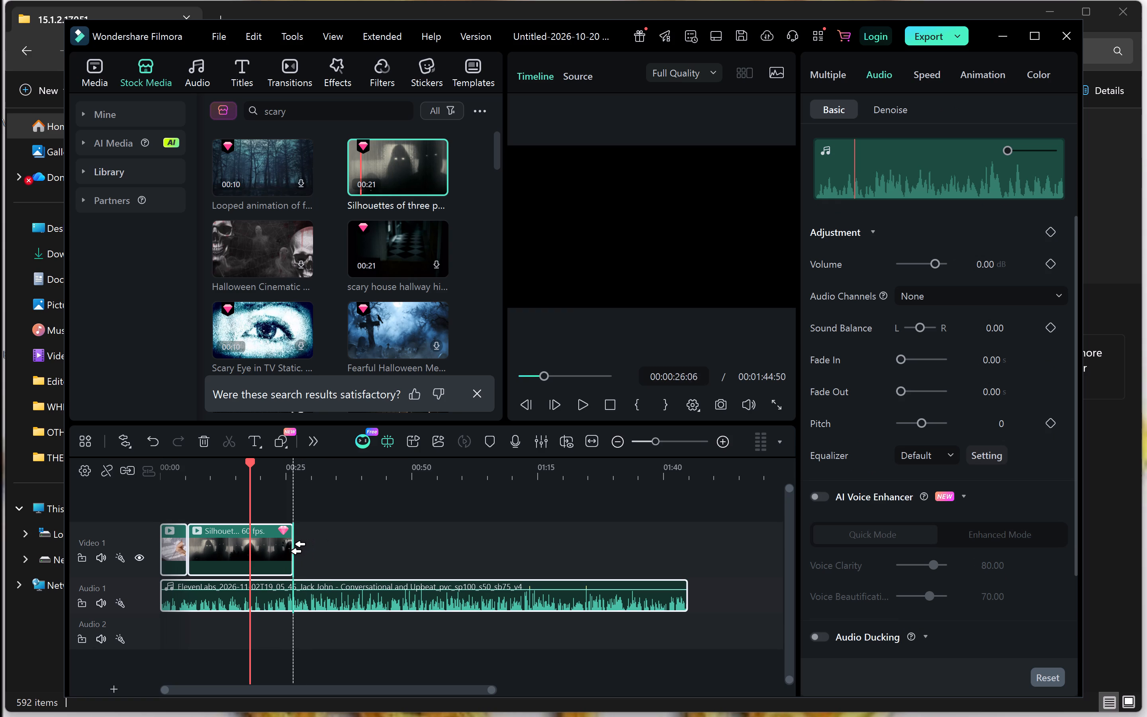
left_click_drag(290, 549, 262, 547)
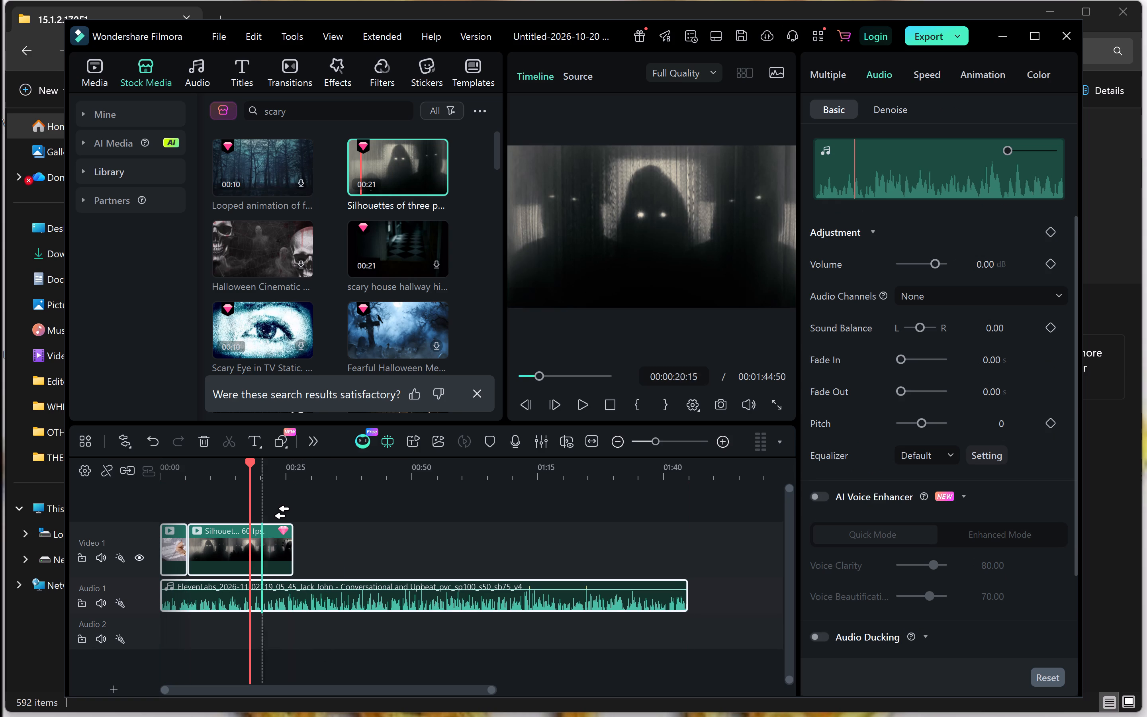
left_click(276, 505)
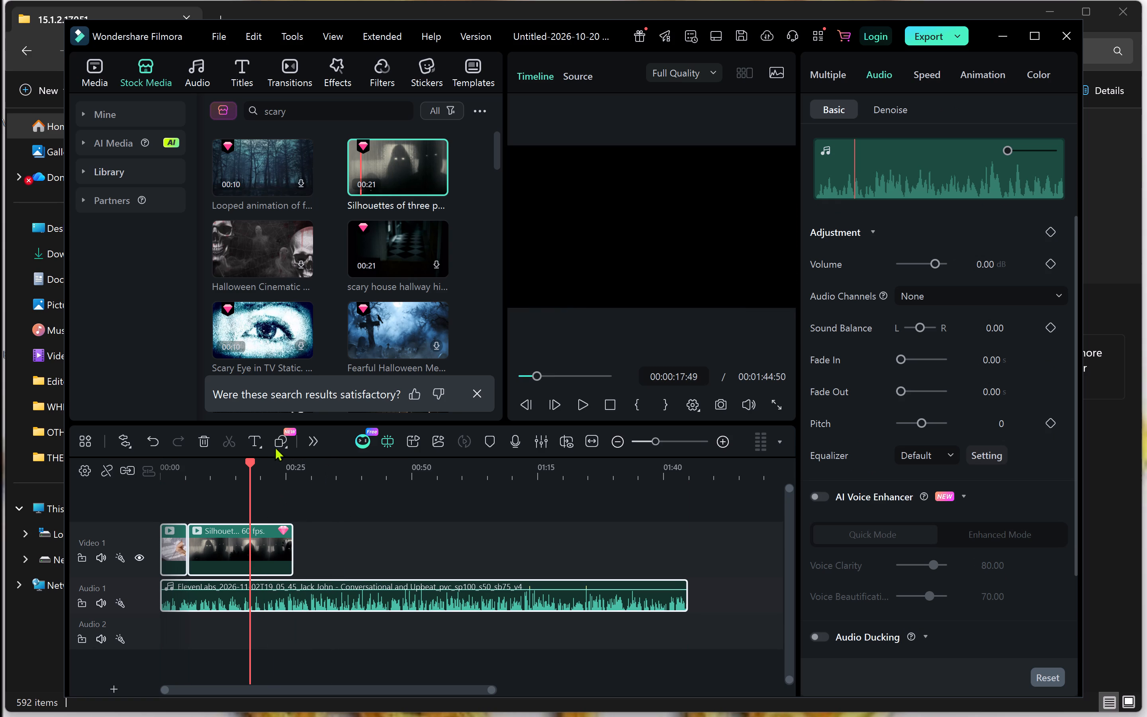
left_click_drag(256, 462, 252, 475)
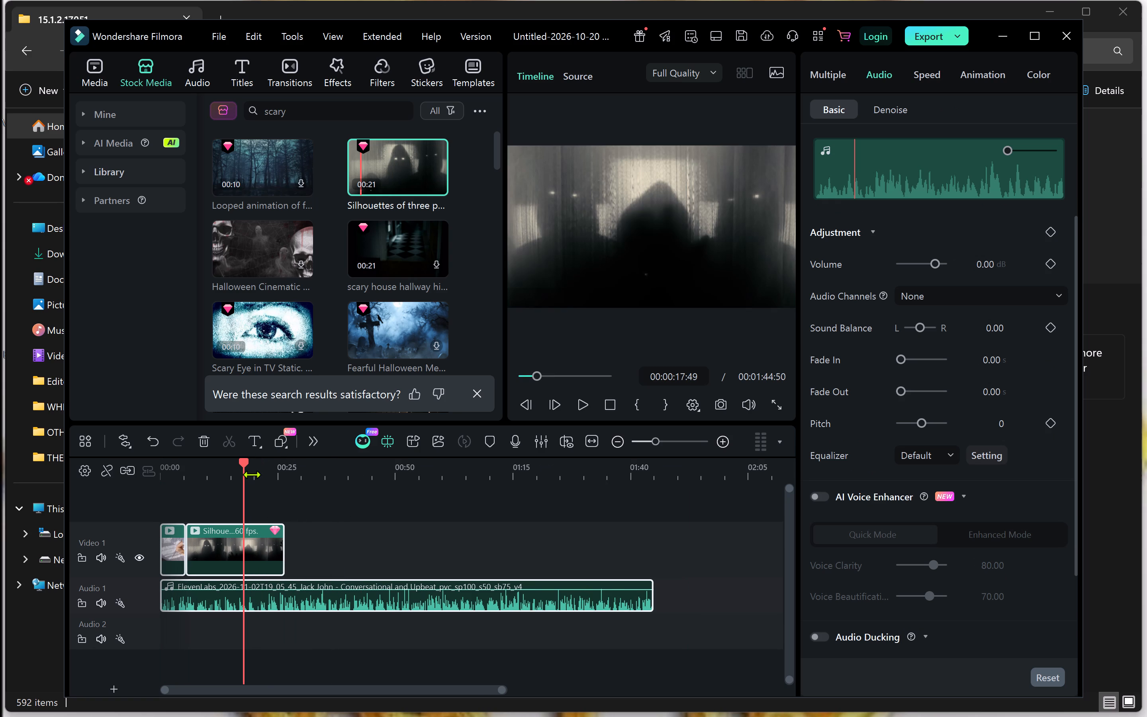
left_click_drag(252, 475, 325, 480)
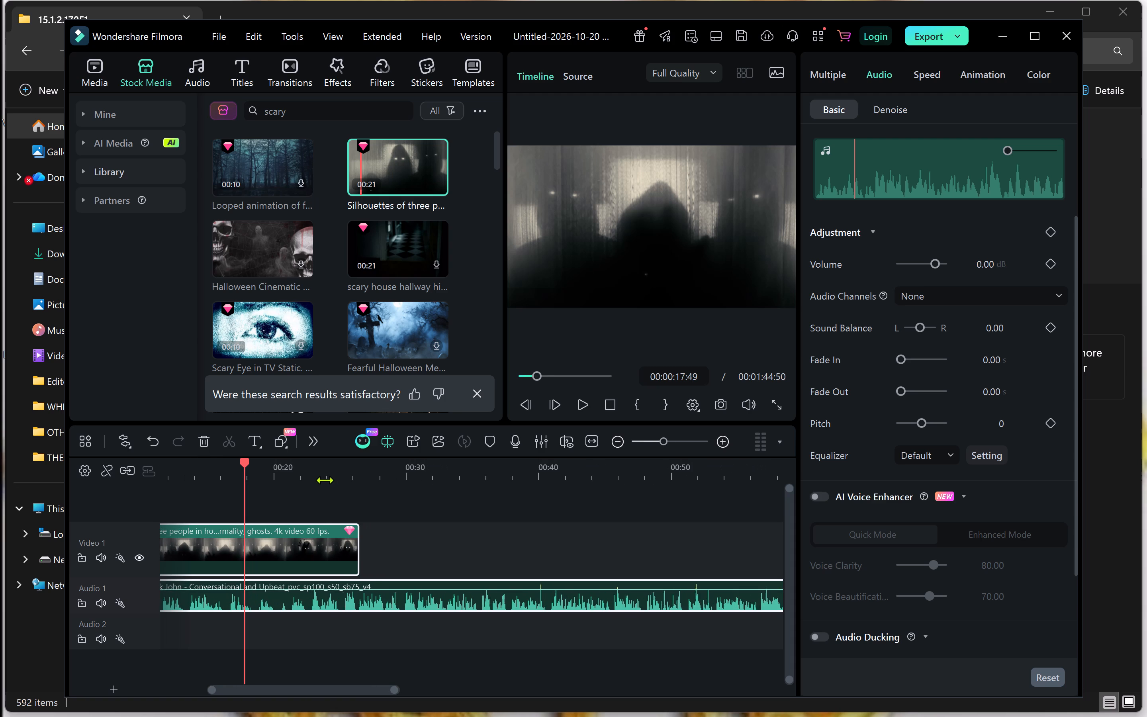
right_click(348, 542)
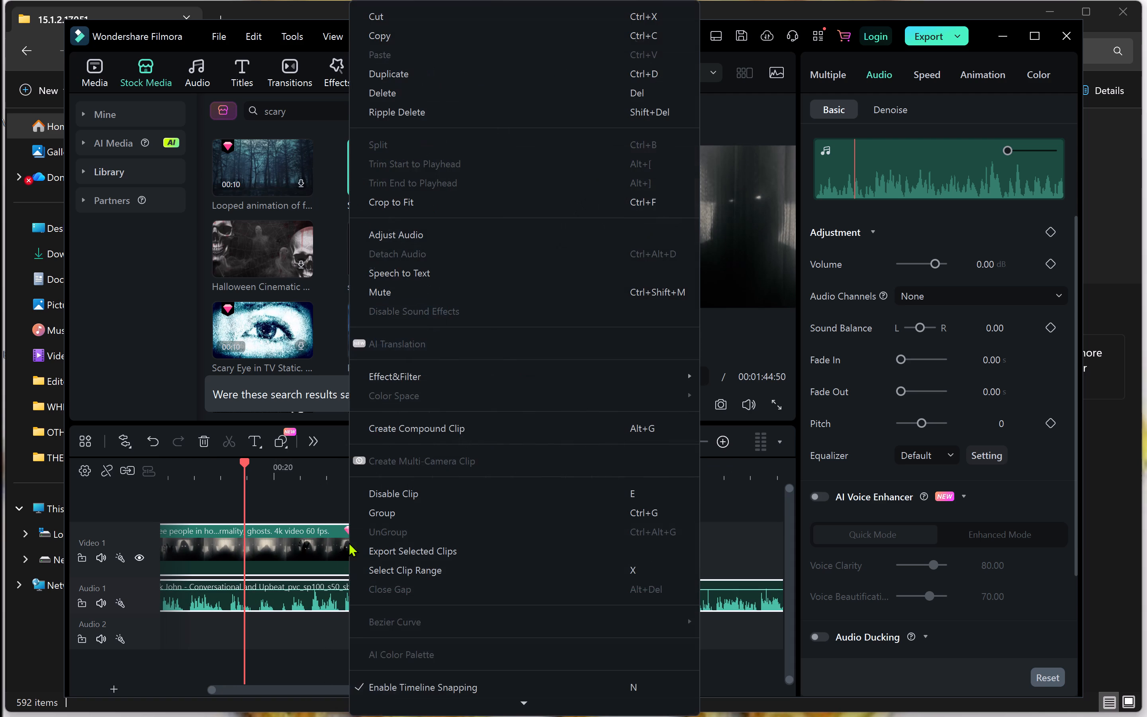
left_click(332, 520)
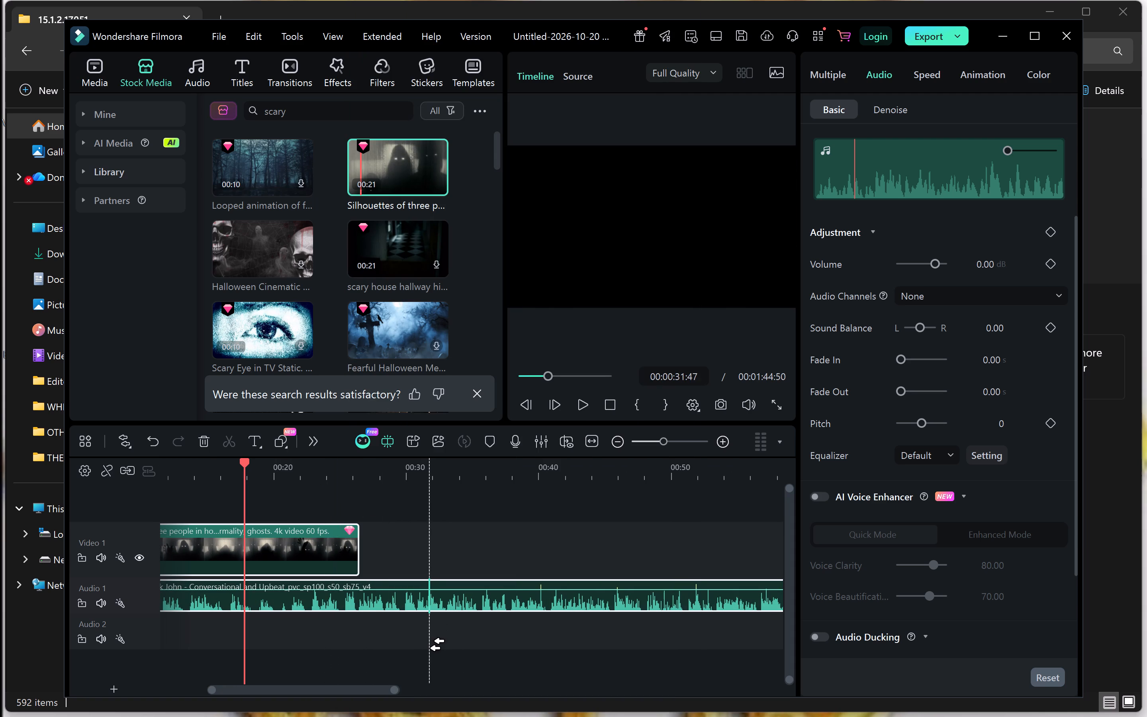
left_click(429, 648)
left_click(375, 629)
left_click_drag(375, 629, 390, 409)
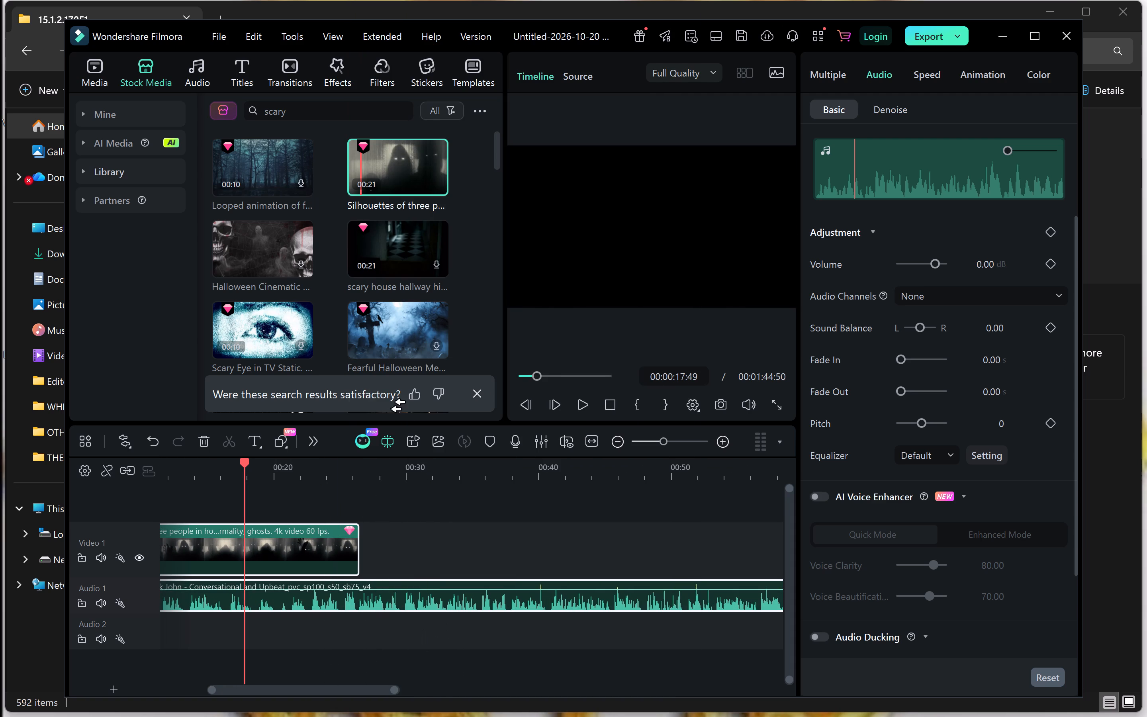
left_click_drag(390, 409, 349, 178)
Clear the "scary" text from the stock media search and close the search suggestions.
left_click(324, 106)
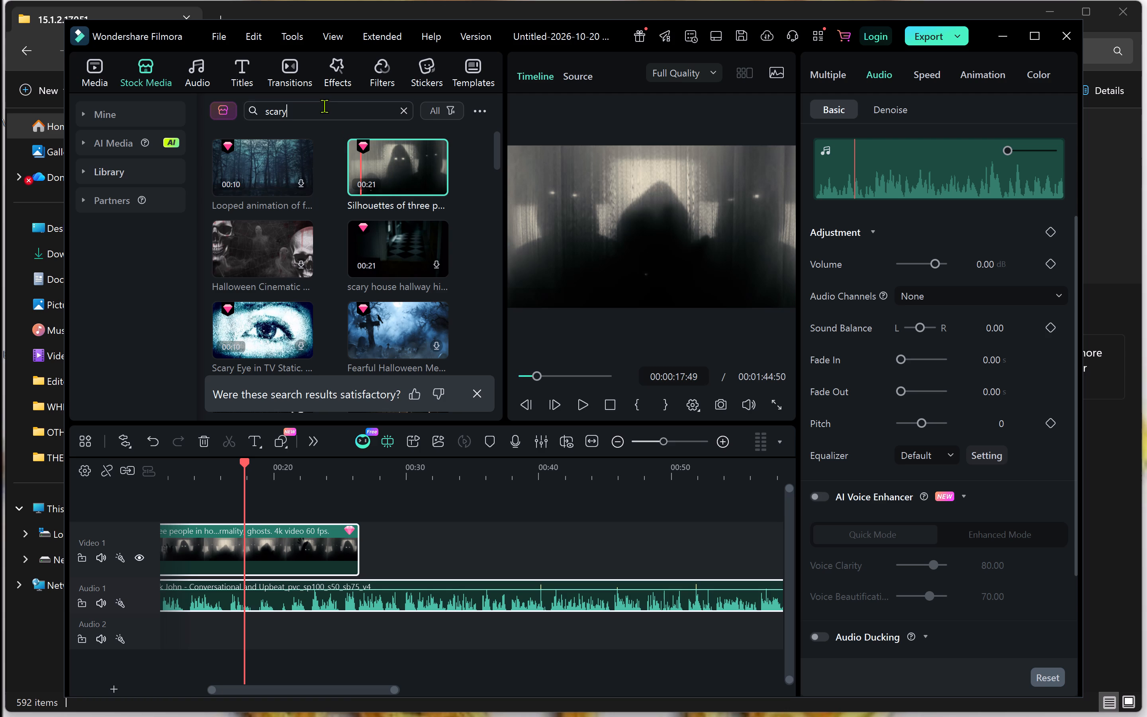
key("BackSpace")
key("BackSpace")
key("BackSpace")
key("BackSpace")
key("BackSpace")
key("BackSpace")
key("BackSpace")
key("BackSpace")
key("BackSpace")
key("BackSpace")
key("BackSpace")
key("BackSpace")
key("BackSpace")
key("BackSpace")
key("BackSpace")
key("BackSpace")
key("BackSpace")
key("BackSpace")
key("BackSpace")
key("BackSpace")
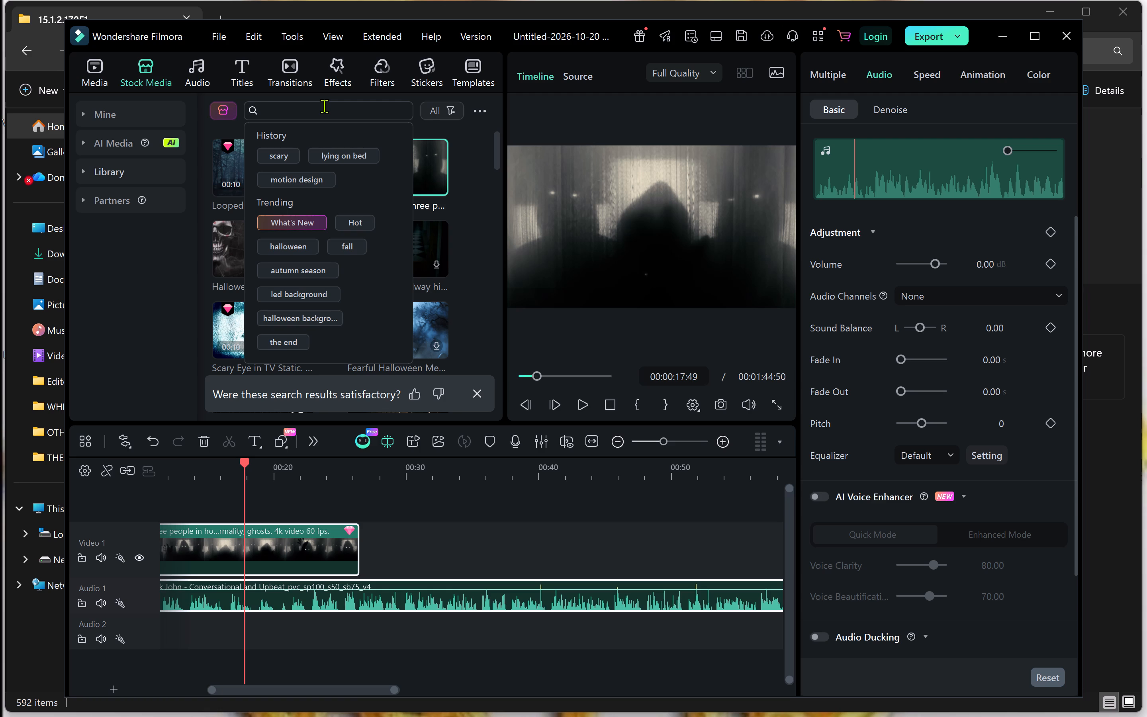
left_click(464, 226)
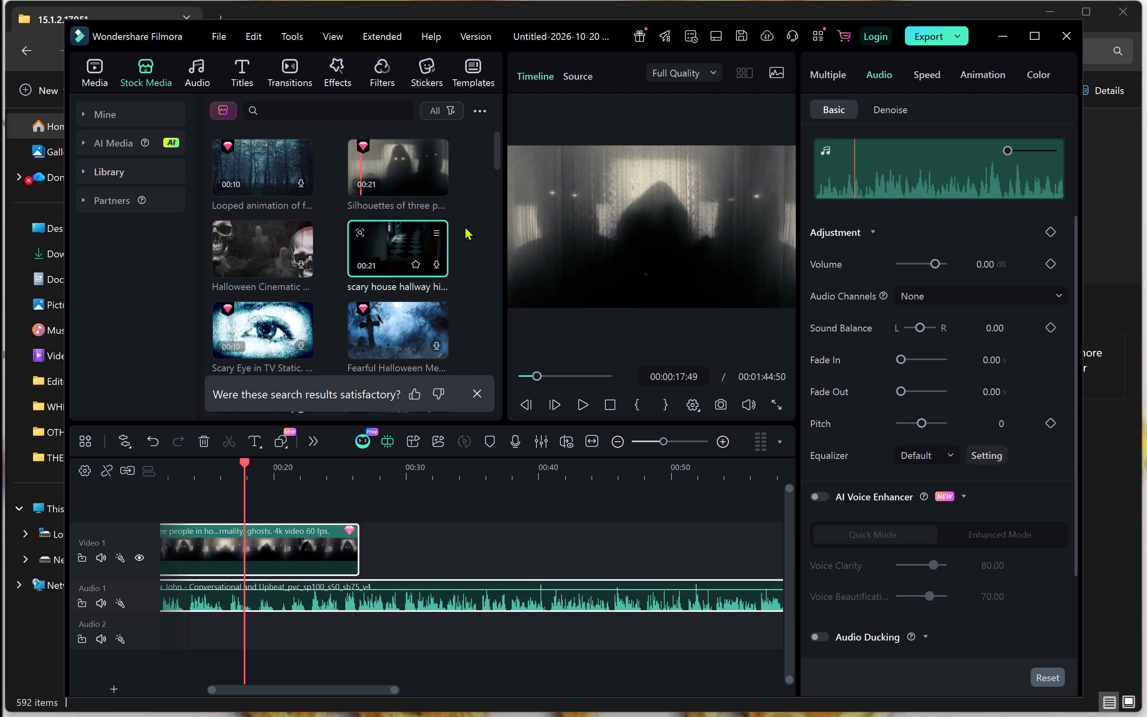
Play the voiceover and silhouettes clip onward to 00:00:25:01.
key("space")
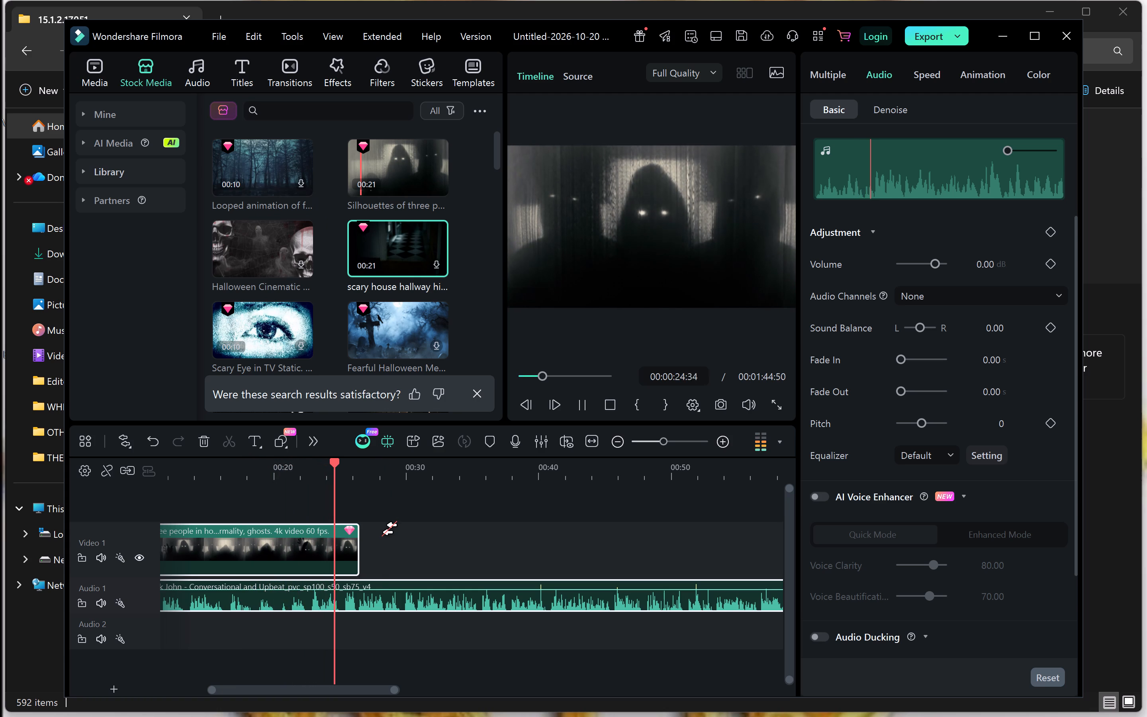
key("space")
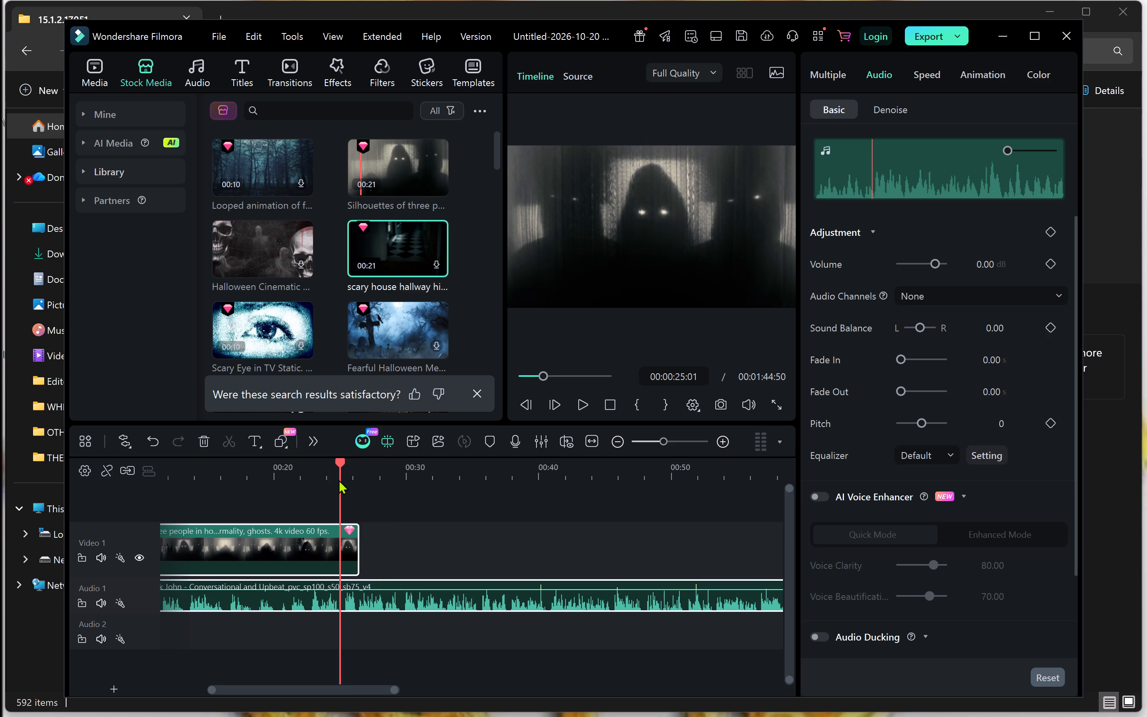
left_click(338, 480)
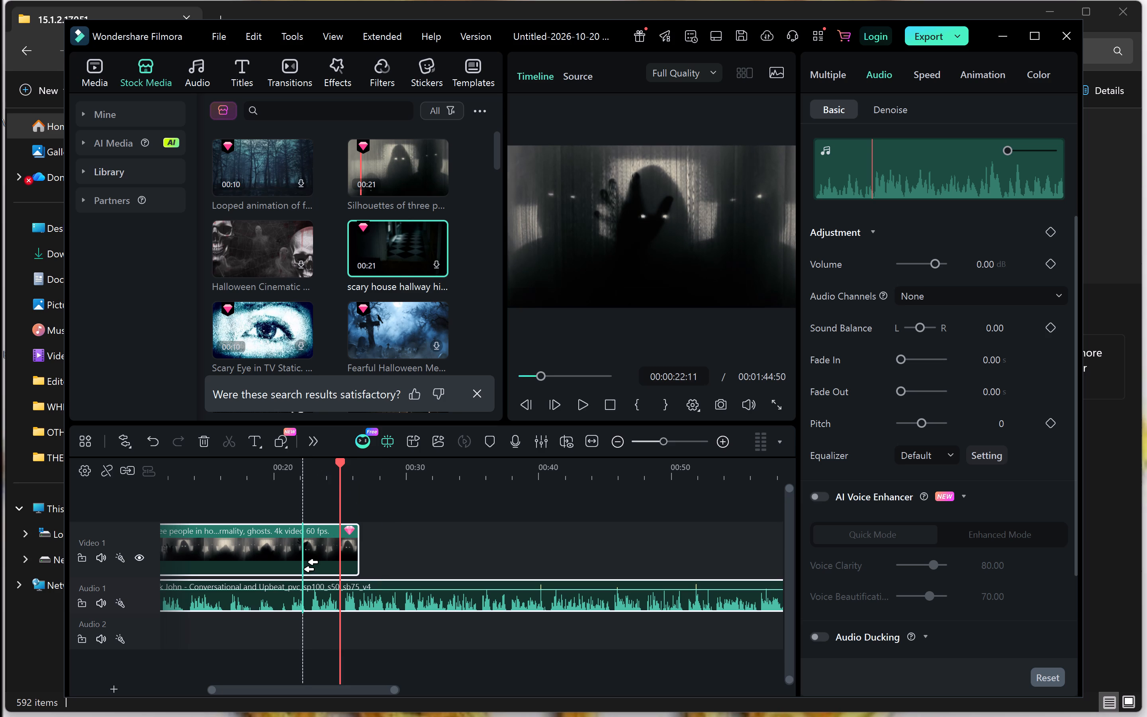
Ripple delete the selected video clips and voiceover from the timeline.
left_click(303, 569)
double_click(303, 569)
double_click(303, 569)
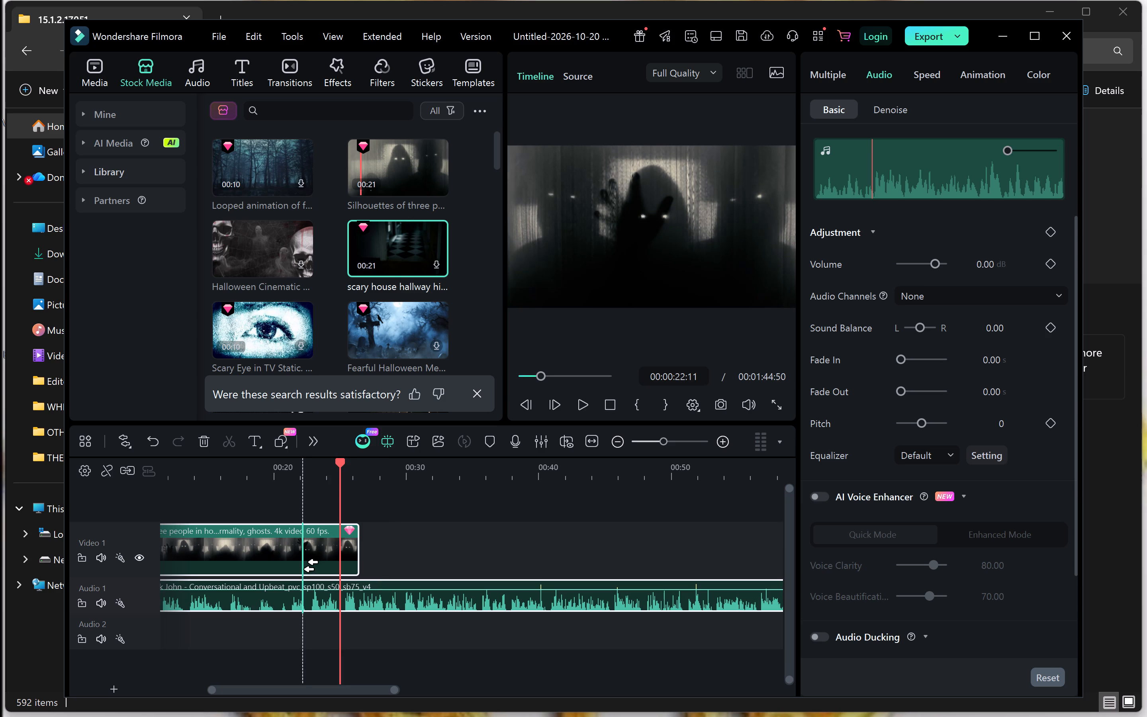
right_click(303, 569)
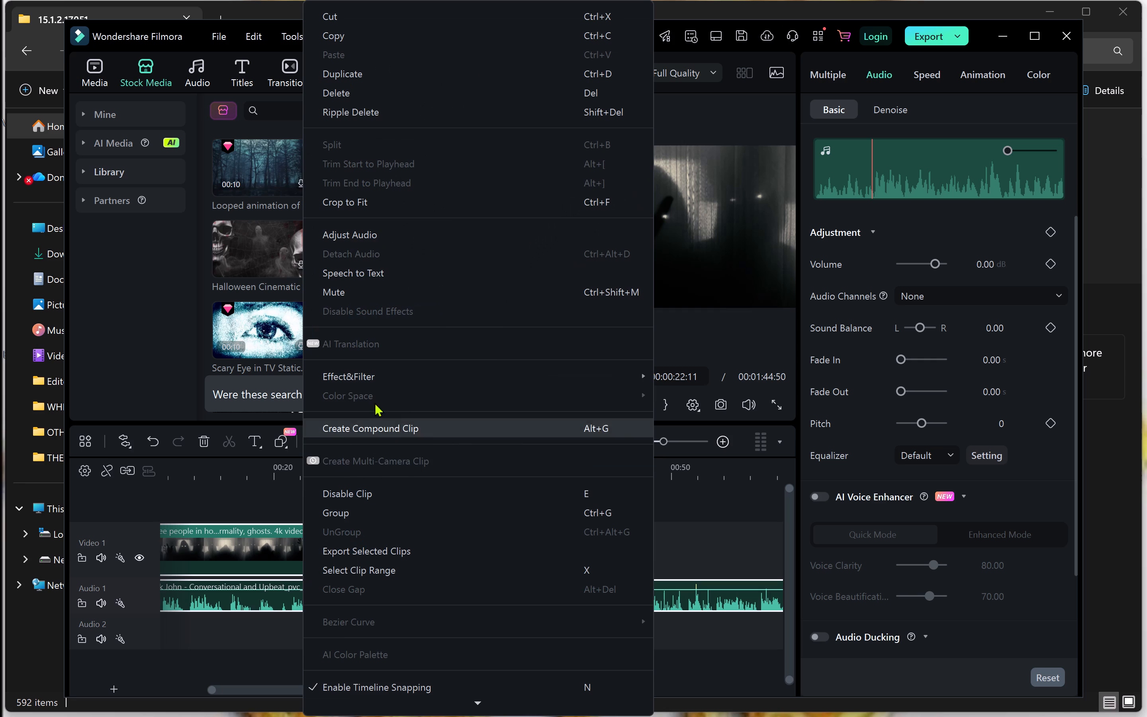
left_click(394, 114)
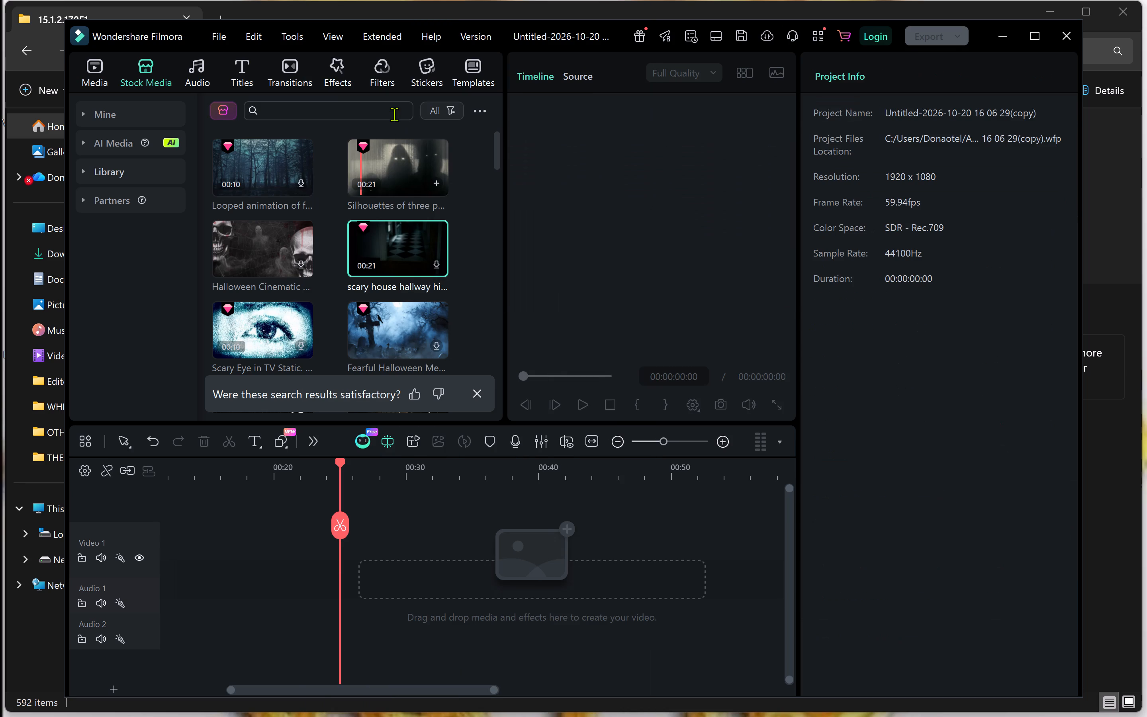
Undo the ripple delete of the silhouettes clip and the voiceover.
key("ctrl+z")
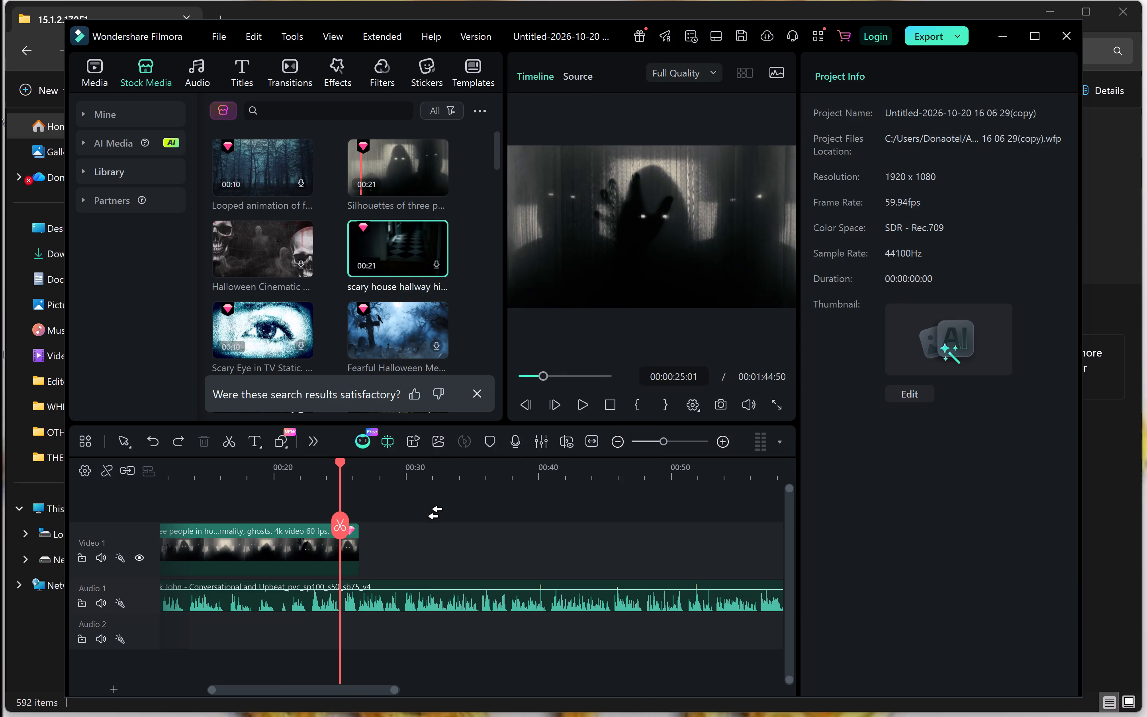
left_click_drag(417, 565, 519, 521)
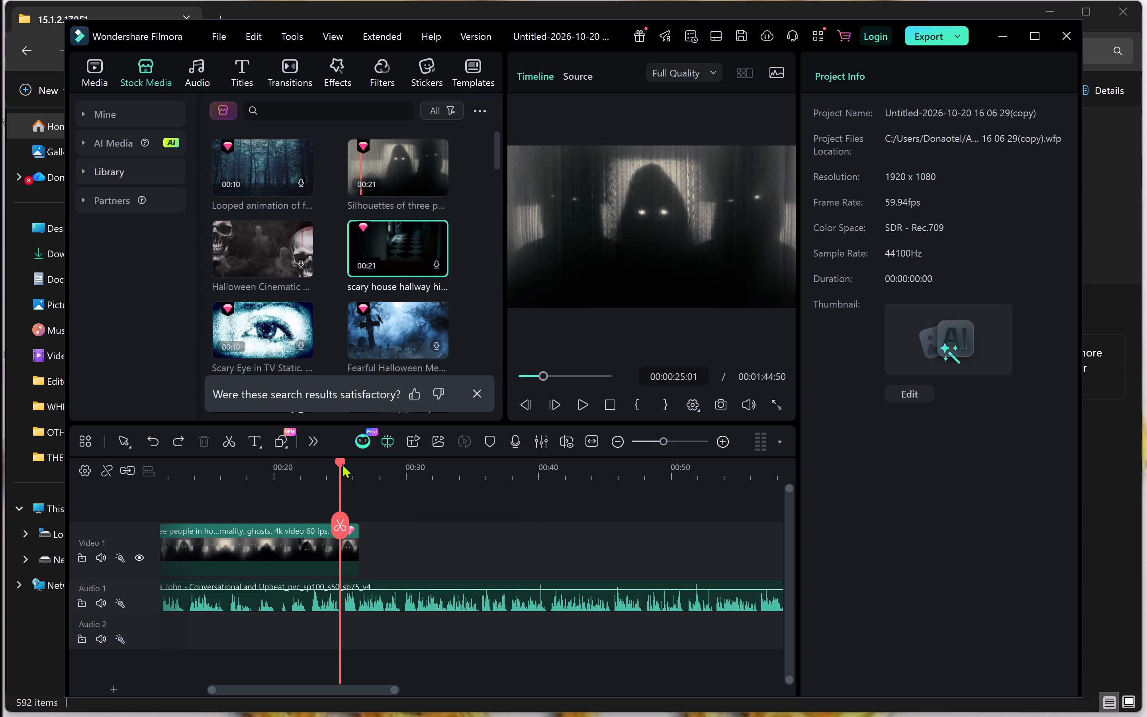
Replay the voiceover from 00:00:15:33 to find the cut point, and trim the silhouettes clip's end to 00:00:17:55.
left_click_drag(338, 463, 215, 463)
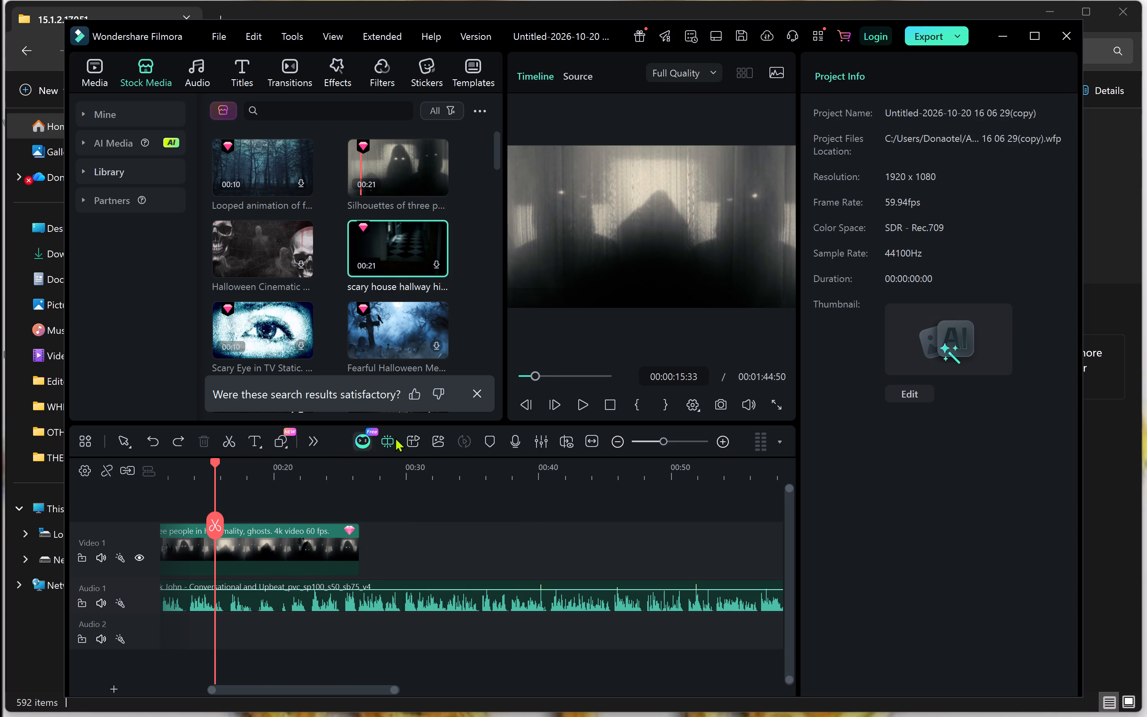
left_click(585, 408)
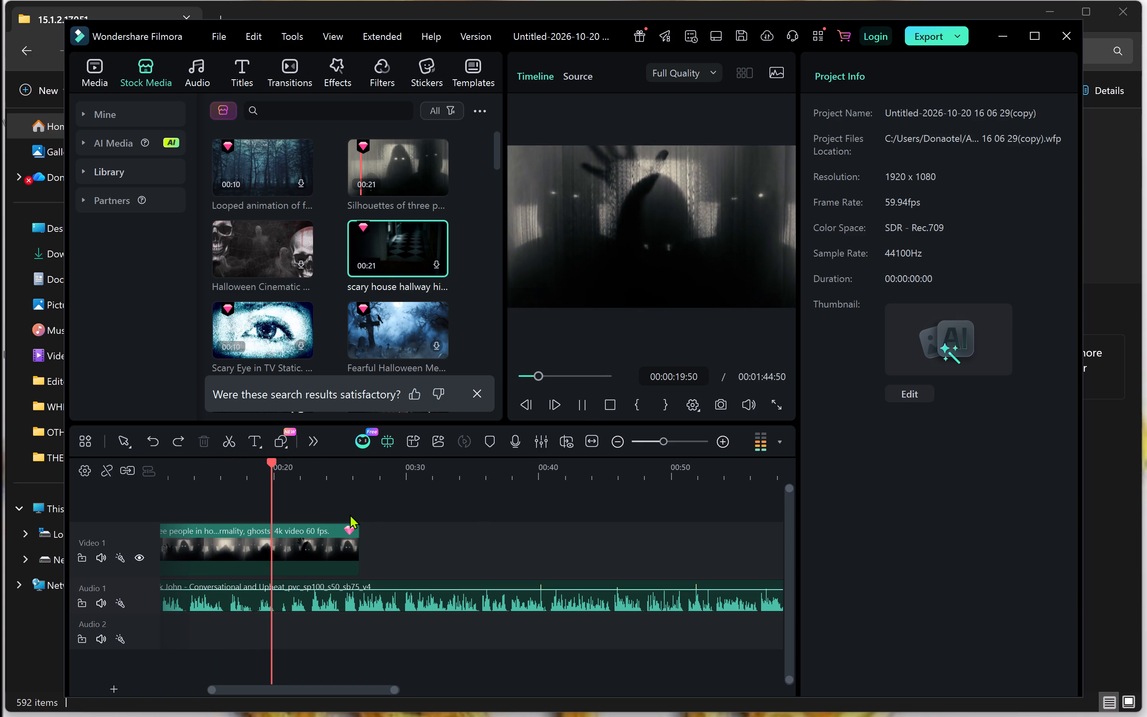
key("space")
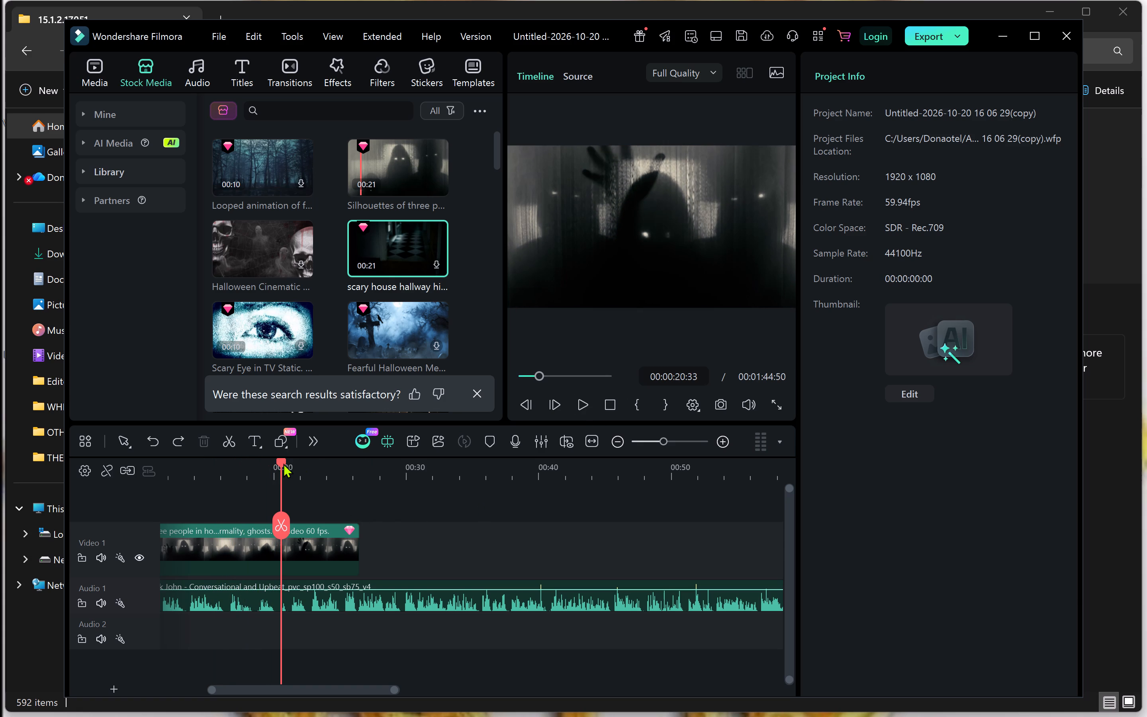
left_click_drag(283, 463, 246, 464)
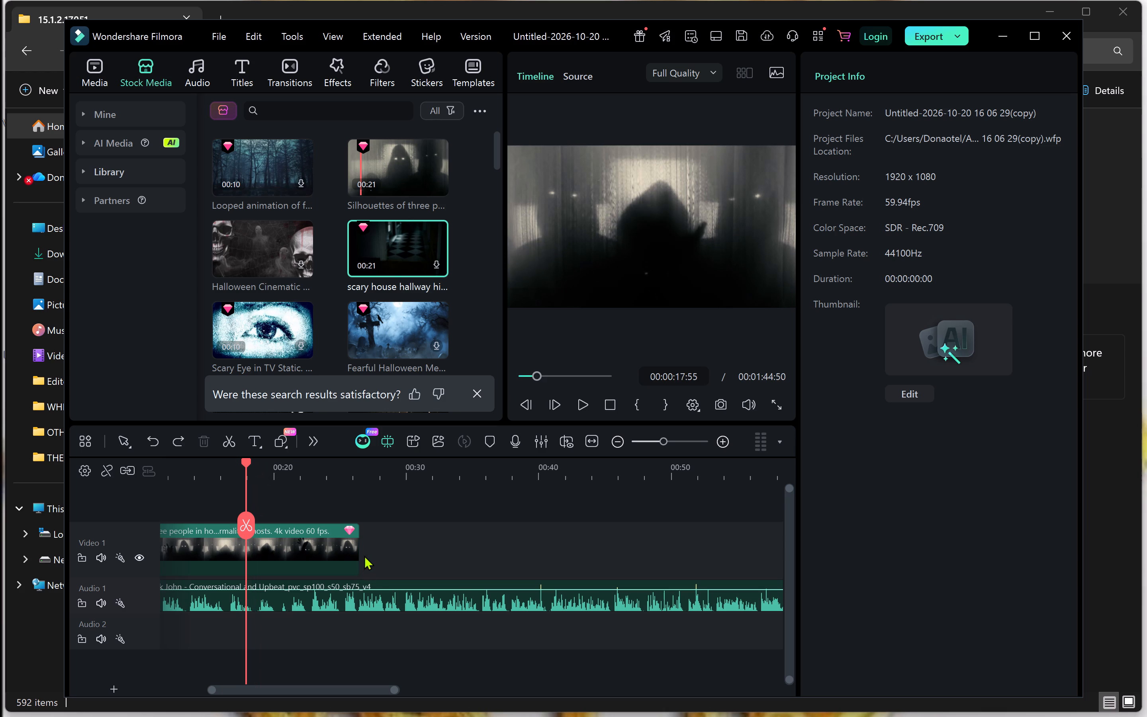
left_click_drag(356, 553, 249, 547)
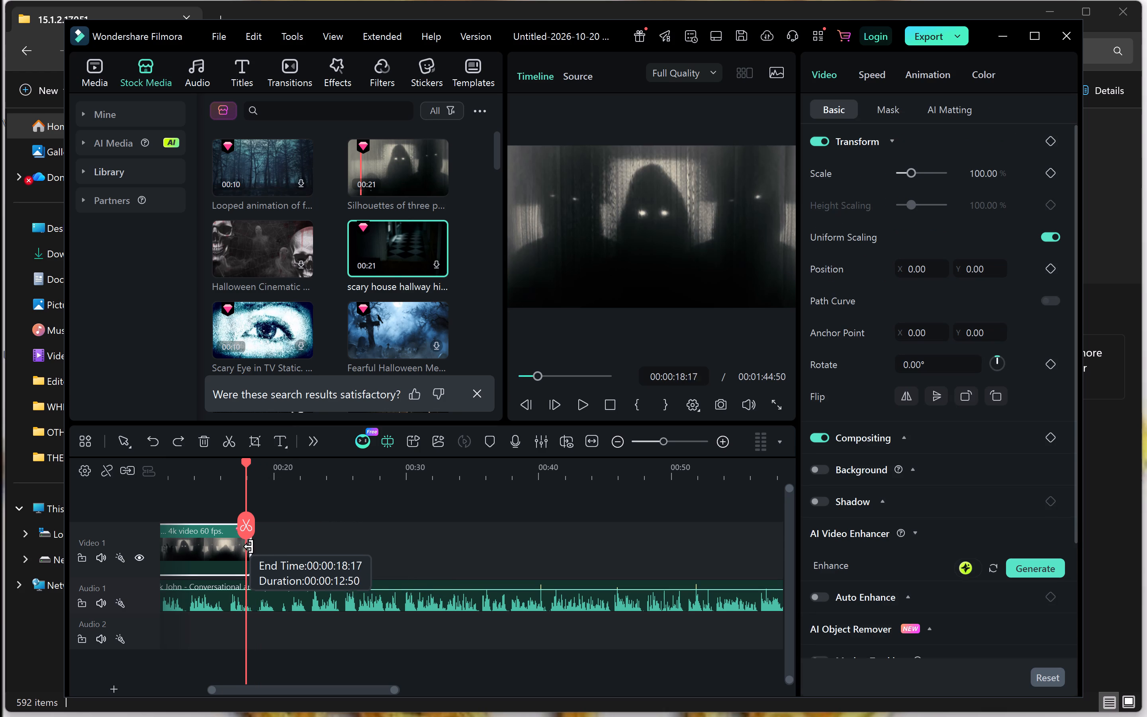
left_click_drag(249, 547, 246, 552)
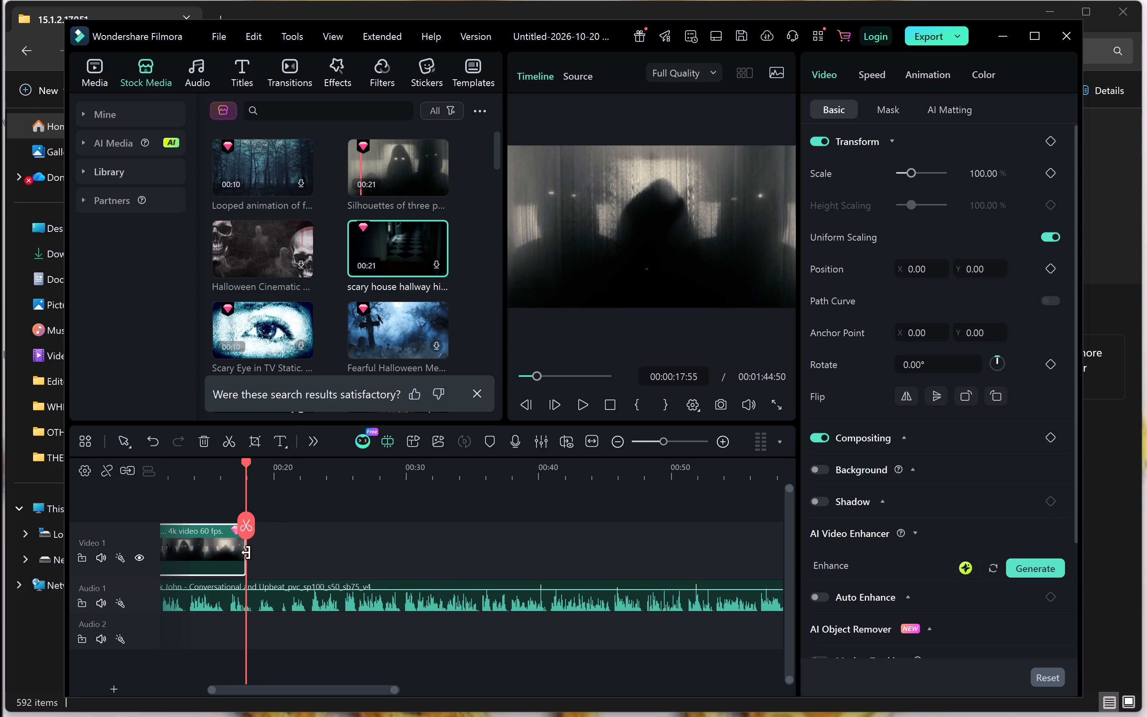
Search the stock media for "afraid".
scroll(295, 287, "down", 4)
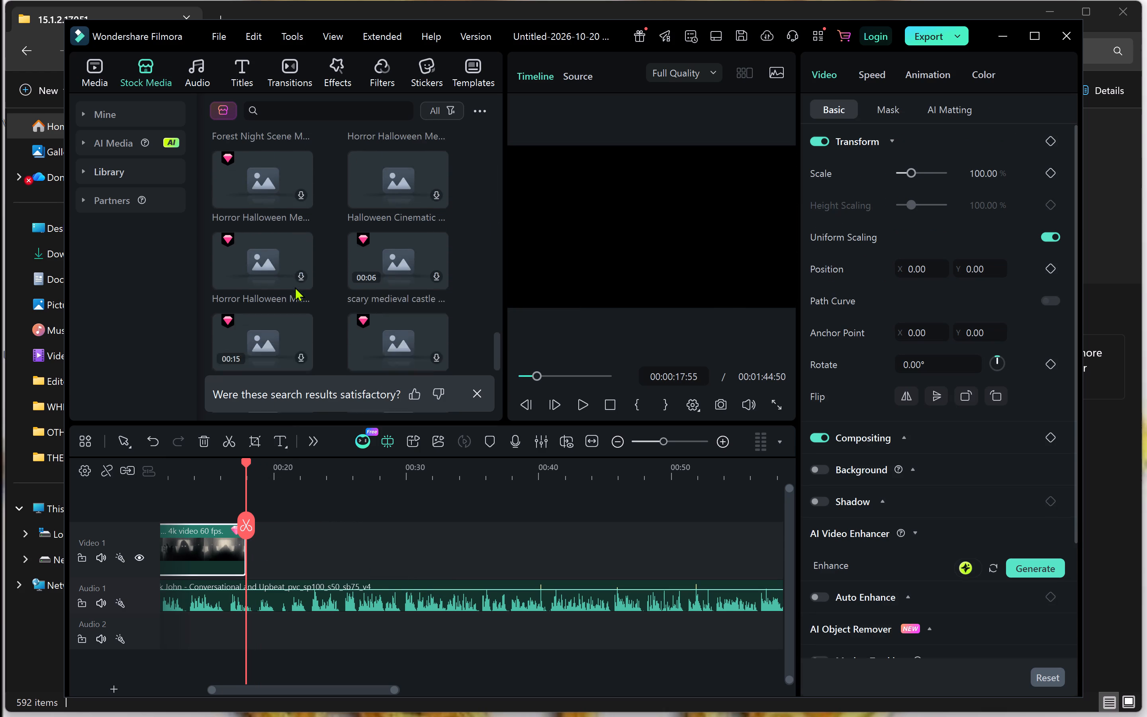
scroll(295, 287, "up", 6)
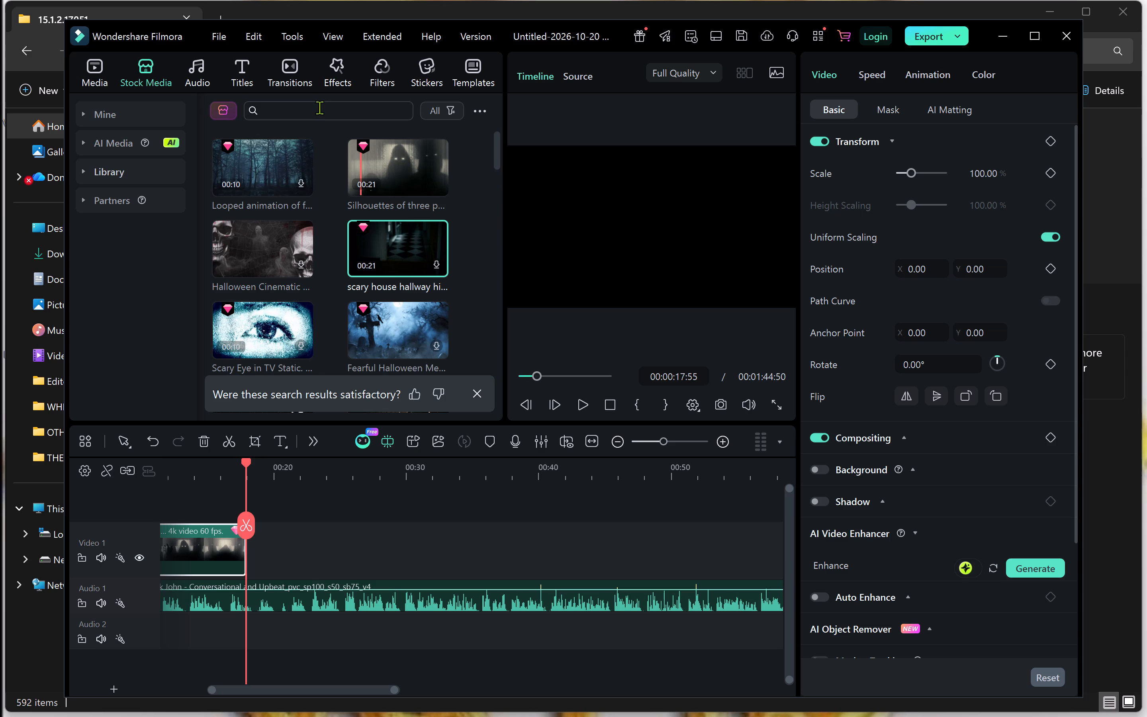
left_click(319, 108)
type("afr")
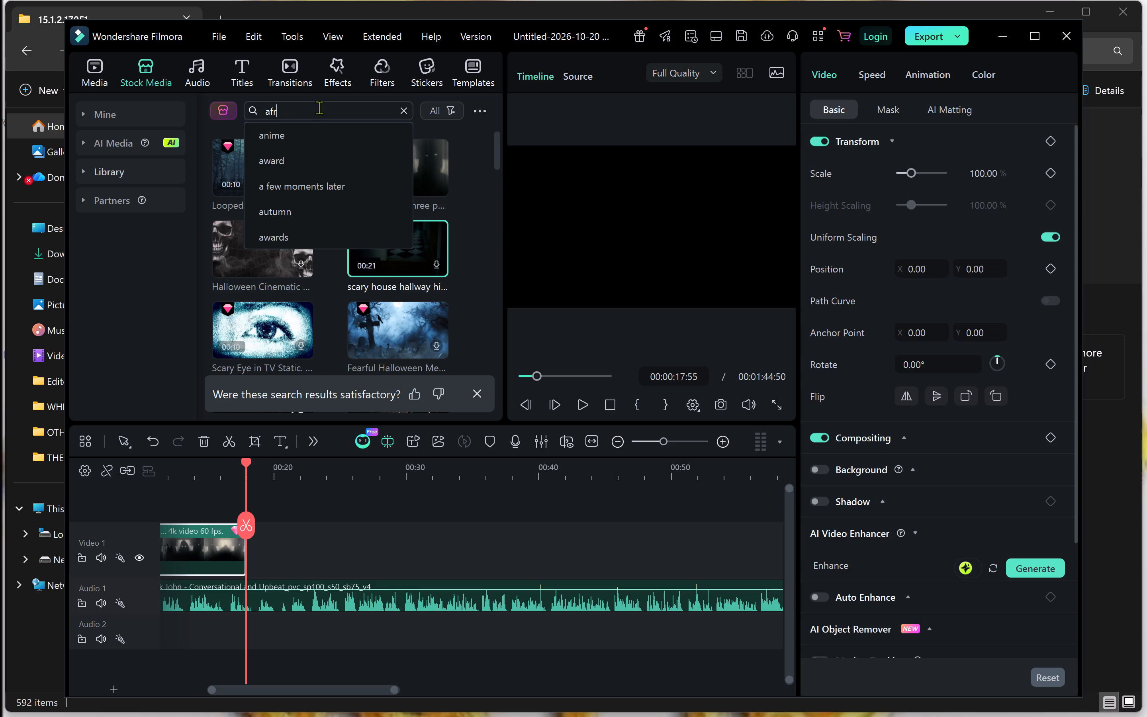
type("aid")
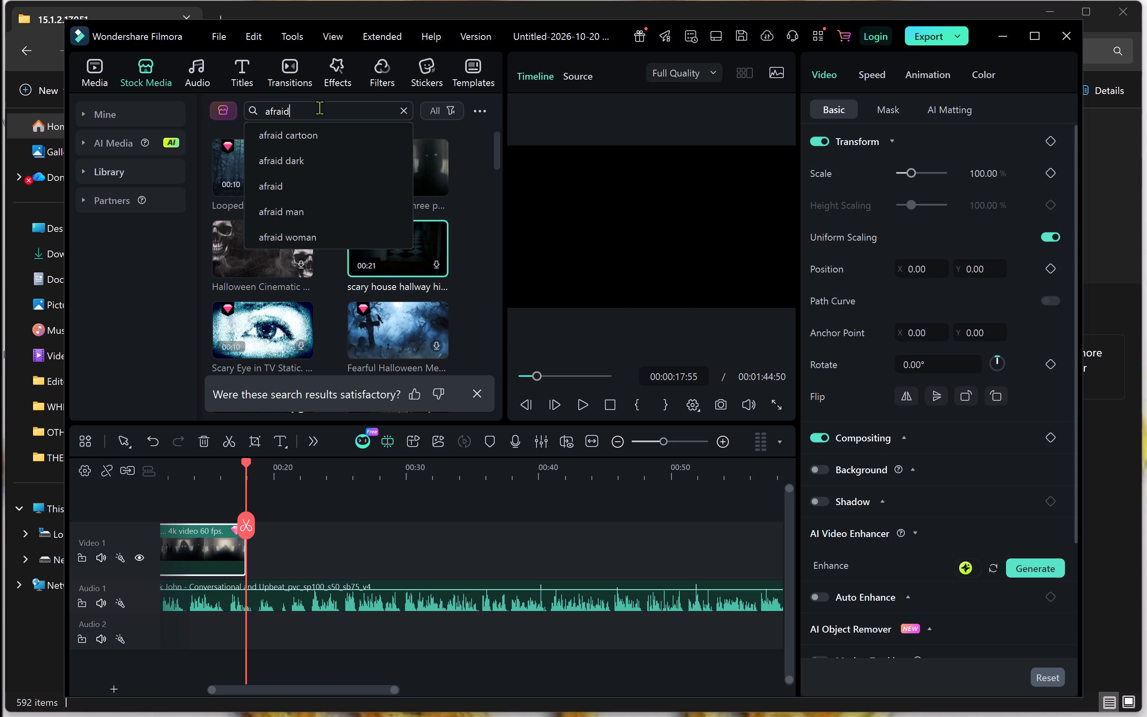
key("Return")
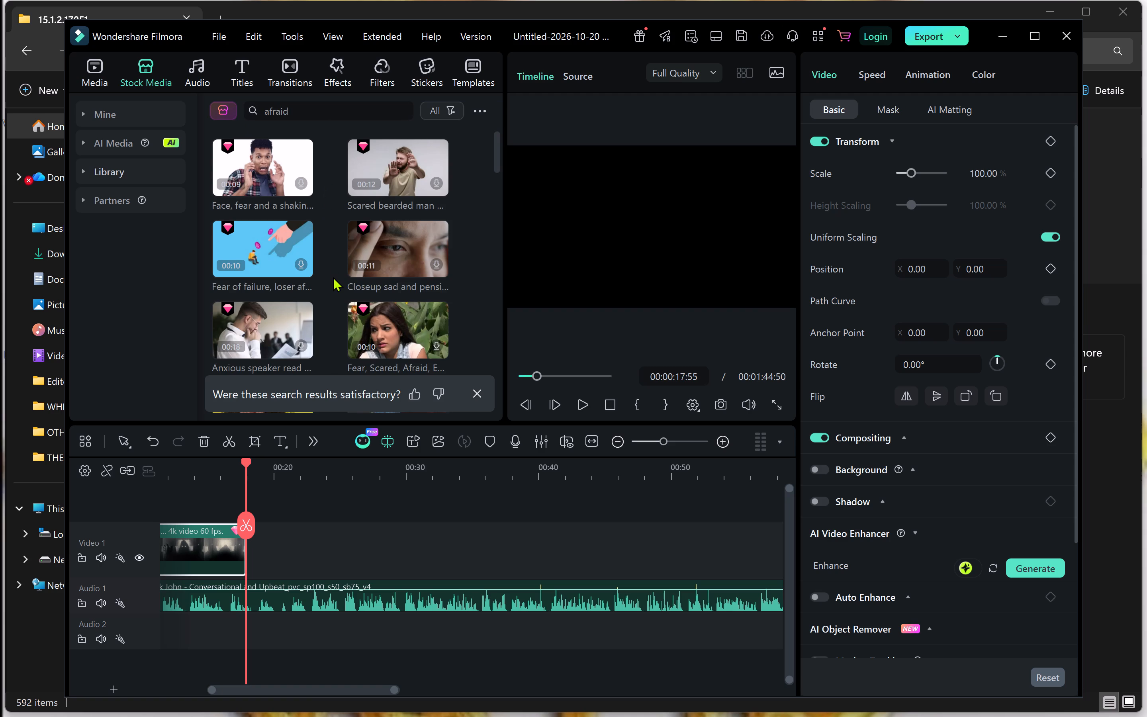
Browse the "afraid" stock clips and pick the 8-second "Child is afraid of earth..." cartoon clip.
scroll(333, 277, "down", 1)
scroll(333, 277, "up", 1)
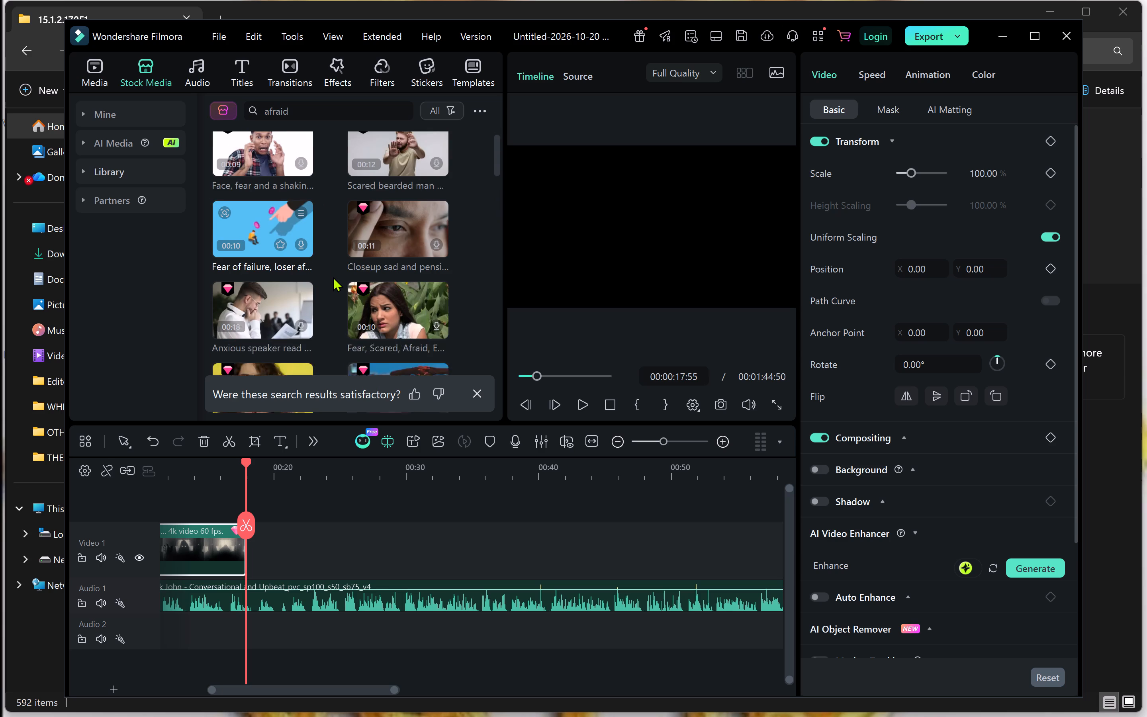
scroll(333, 277, "down", 1)
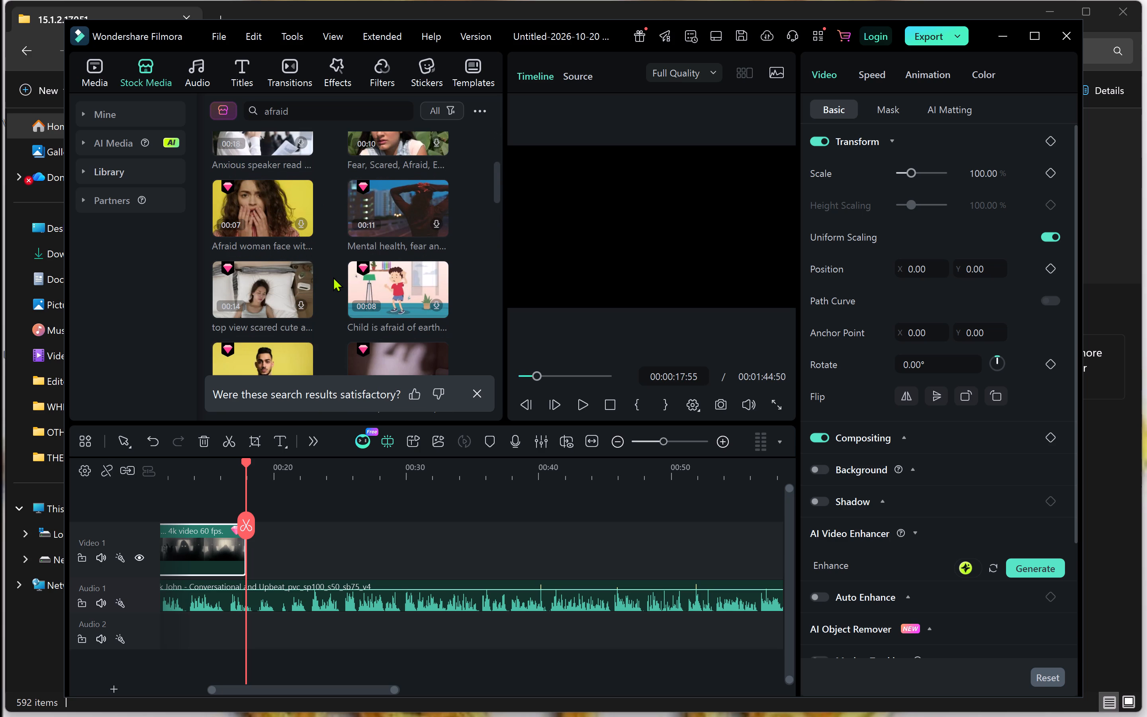
scroll(362, 225, "up", 1)
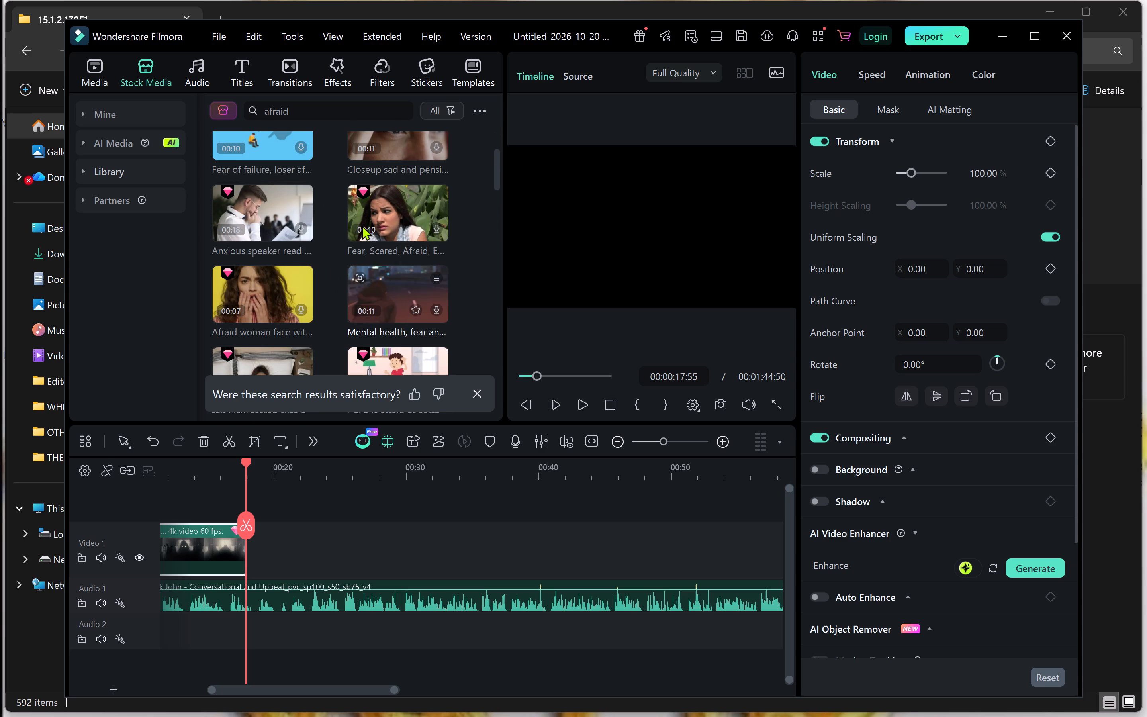
scroll(362, 225, "down", 1)
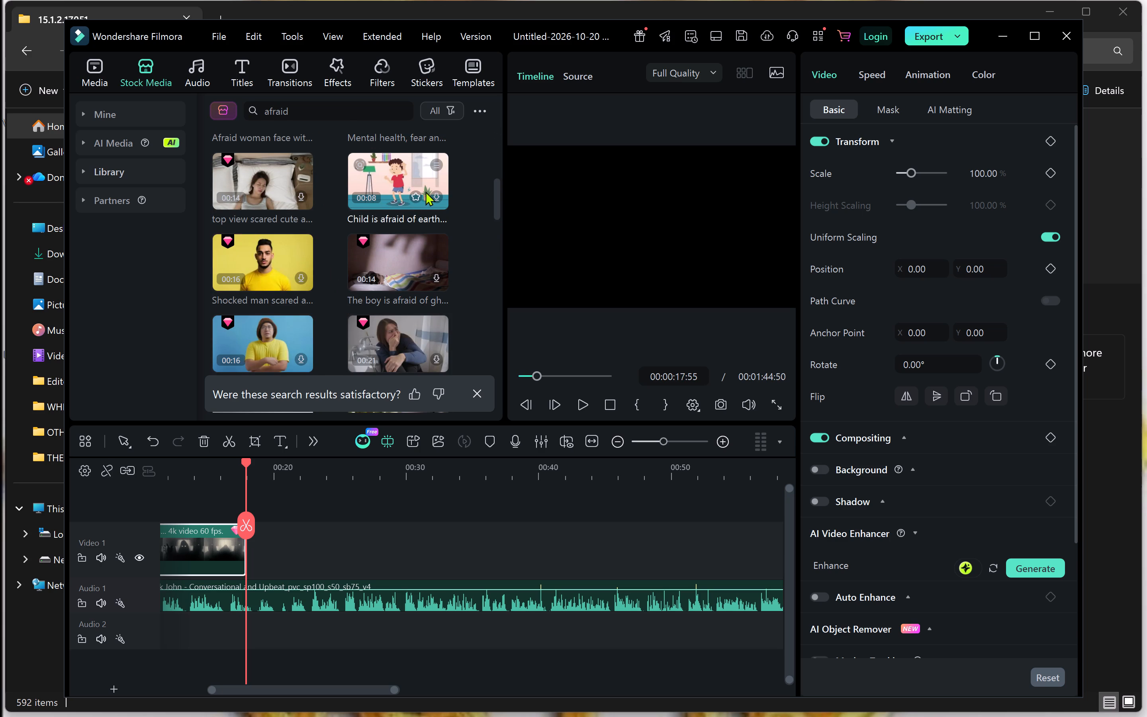
left_click(435, 192)
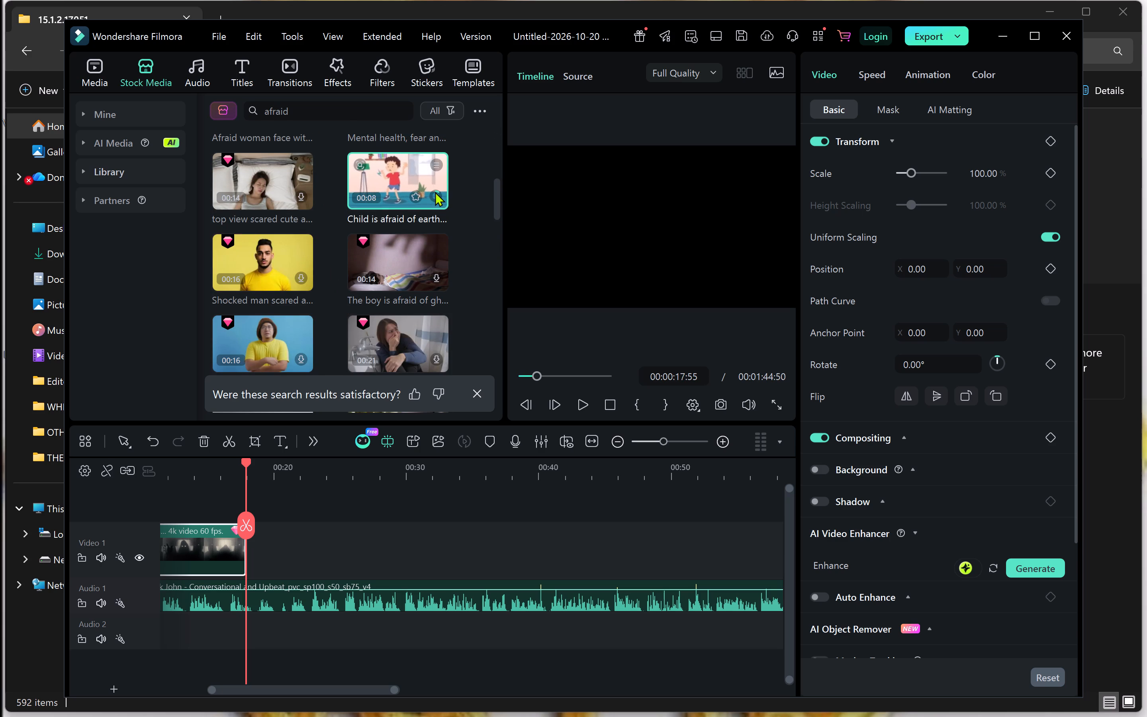
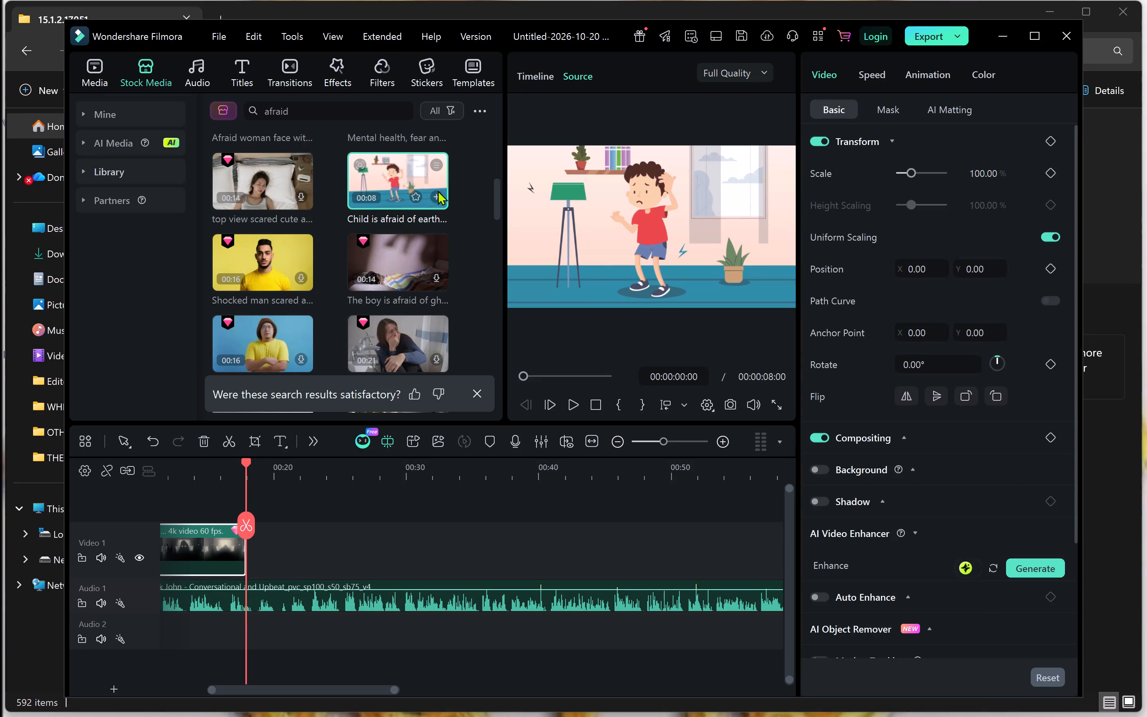
Add the "Child is afraid of earth..." cartoon clip to Video 1 directly after the silhouettes clip, at 00:00:17:55.
left_click(437, 200)
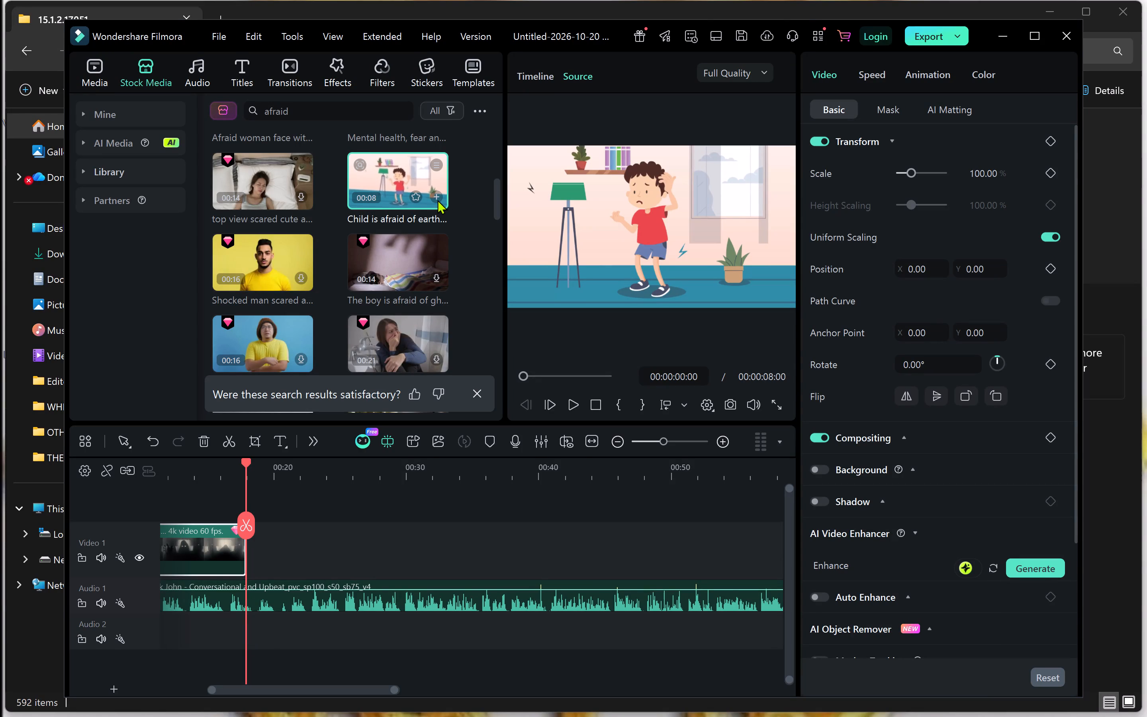
left_click(475, 391)
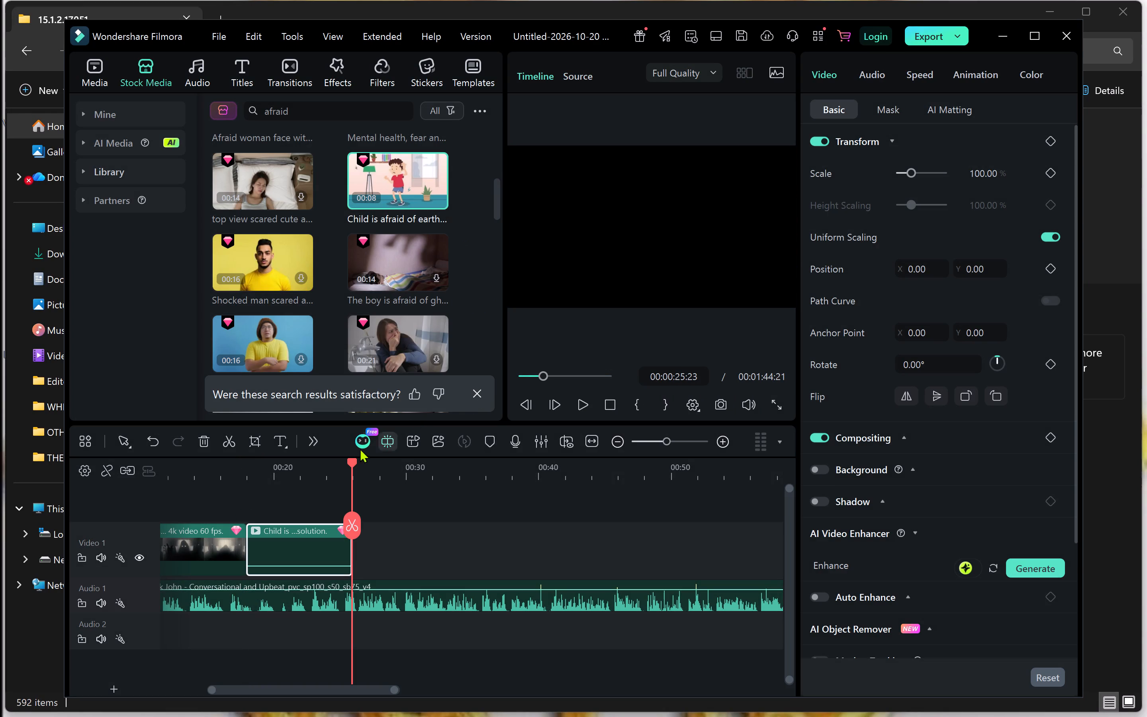
Replay the timeline from the start to find the cut point, and trim the cartoon child clip's end to about 23.5 seconds.
left_click_drag(352, 462, 74, 478)
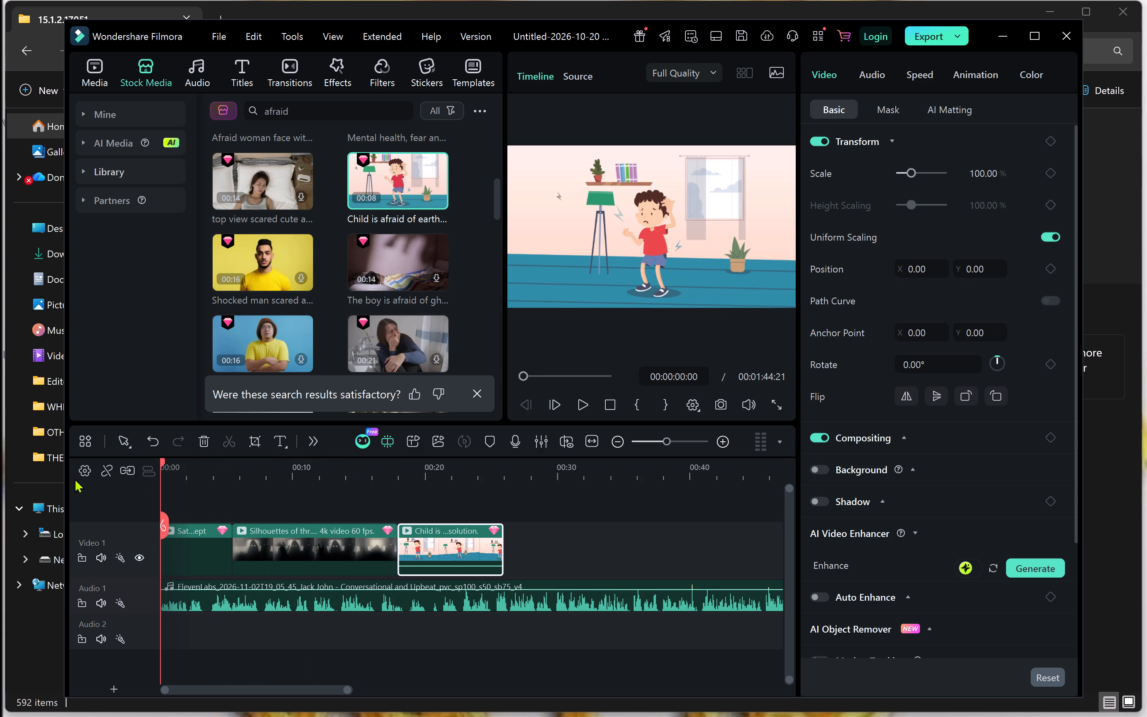
left_click_drag(74, 478, 64, 481)
key("space")
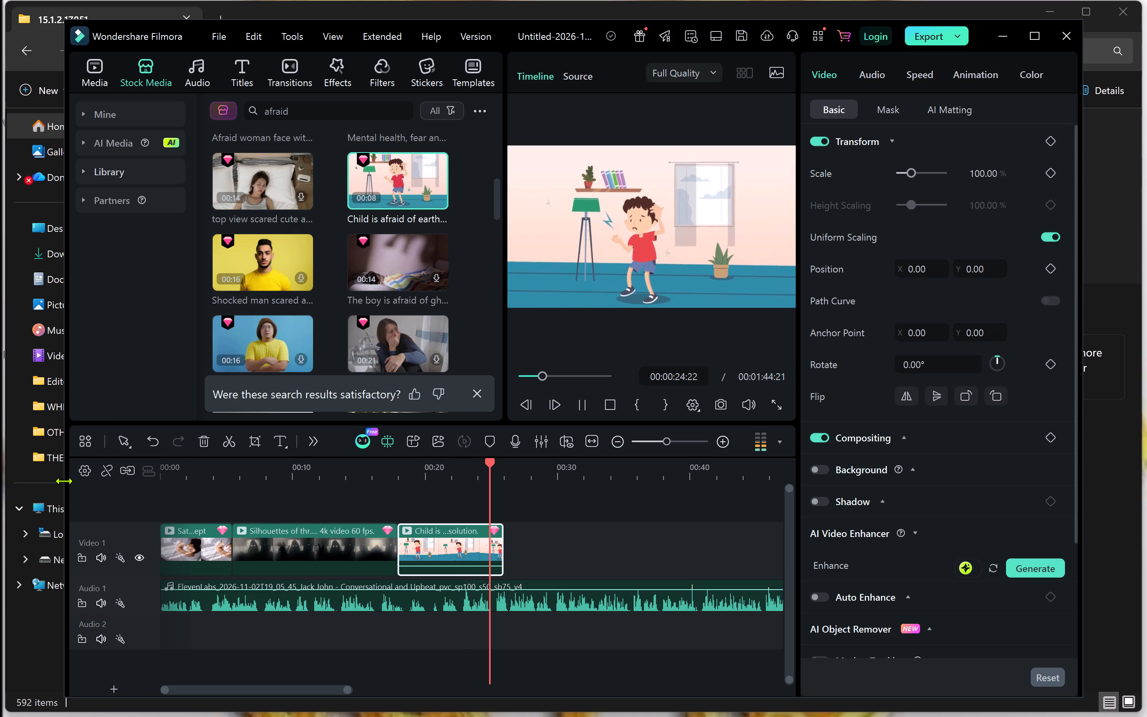
key("space")
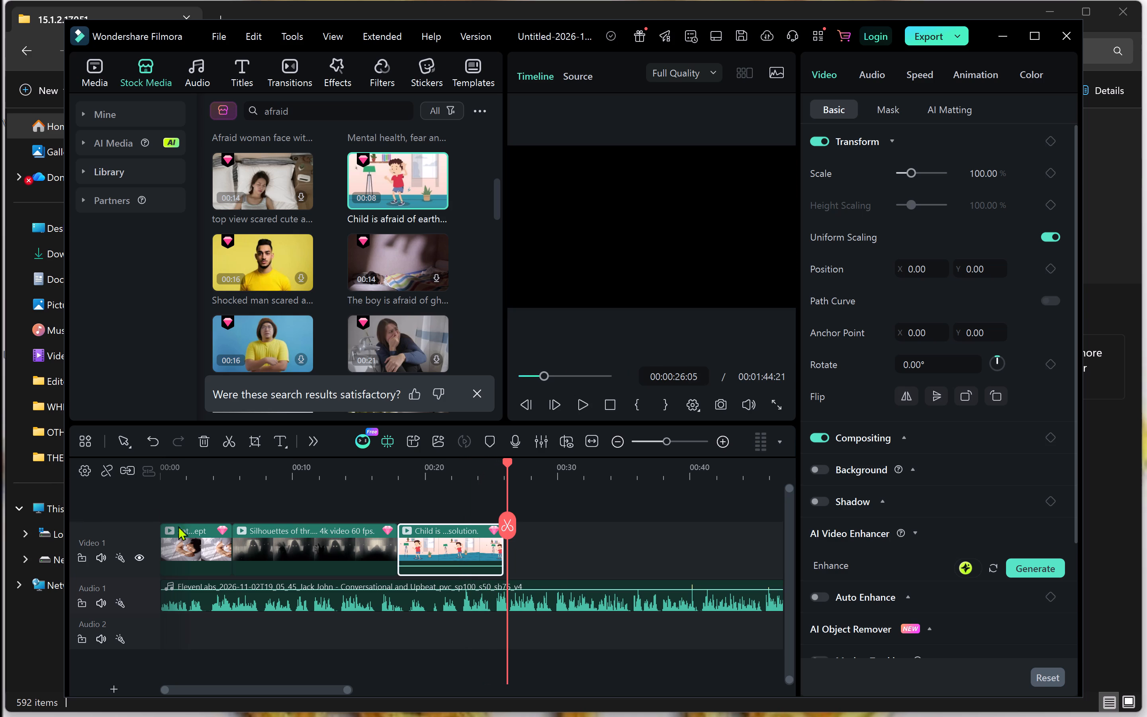
left_click_drag(503, 553, 503, 553)
left_click_drag(503, 553, 473, 550)
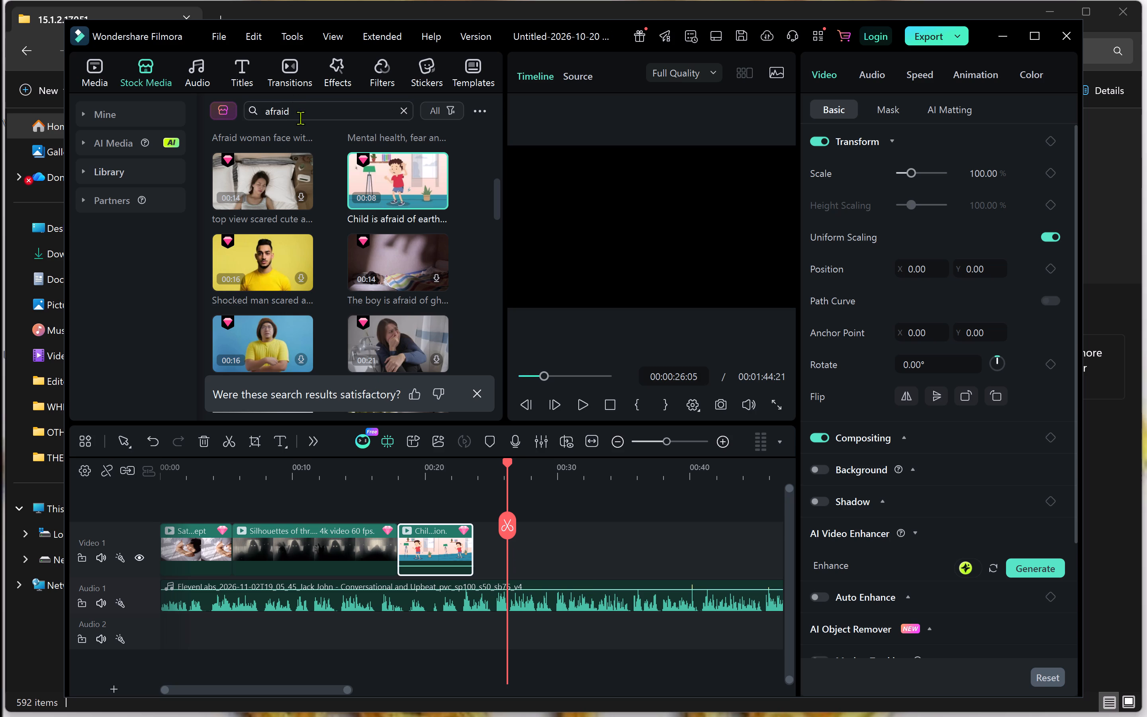
Search the stock media for "what is happening" and look through the resulting clips.
left_click(400, 109)
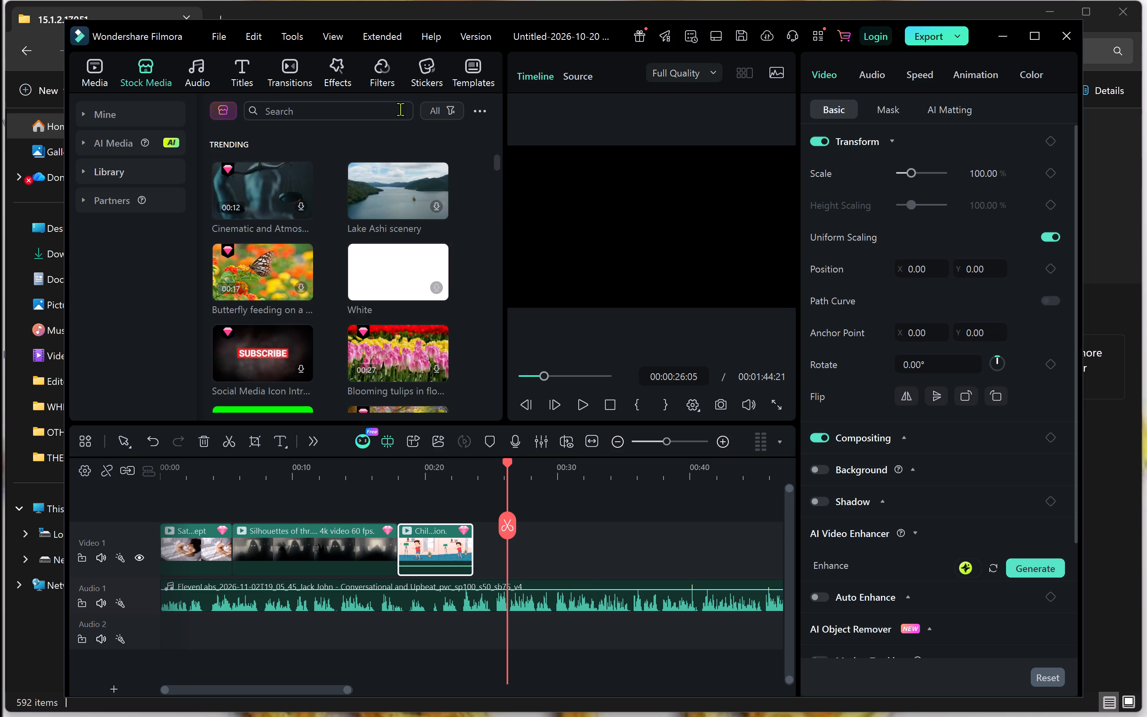
left_click(361, 109)
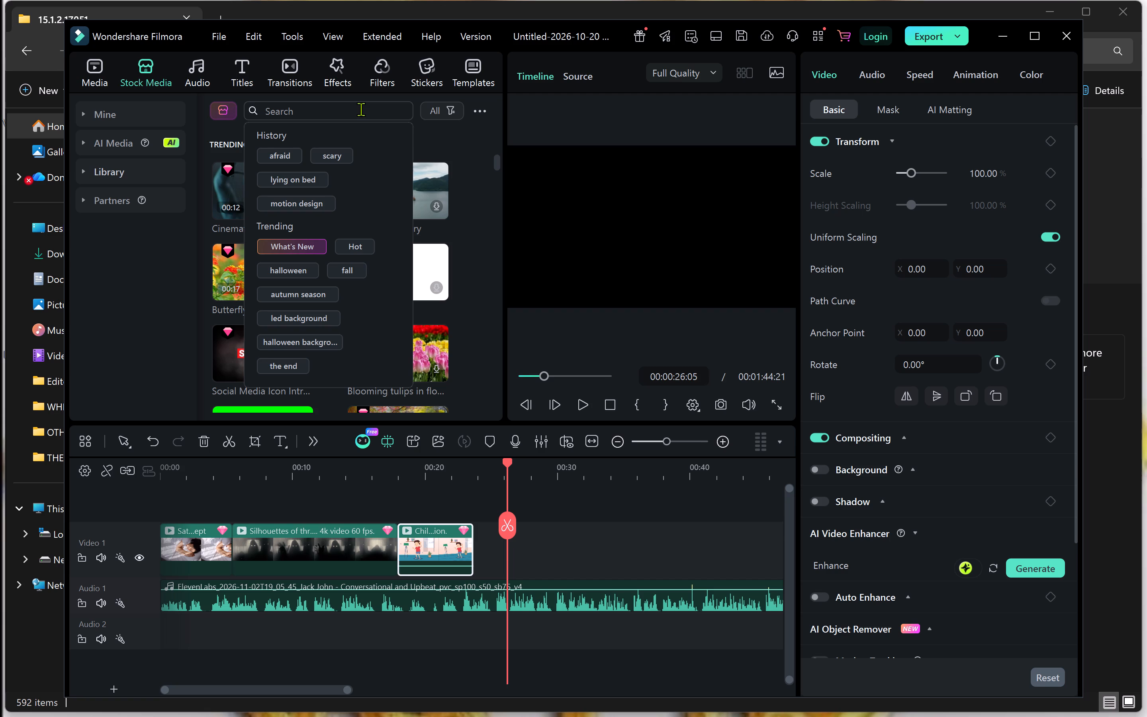
type("wha")
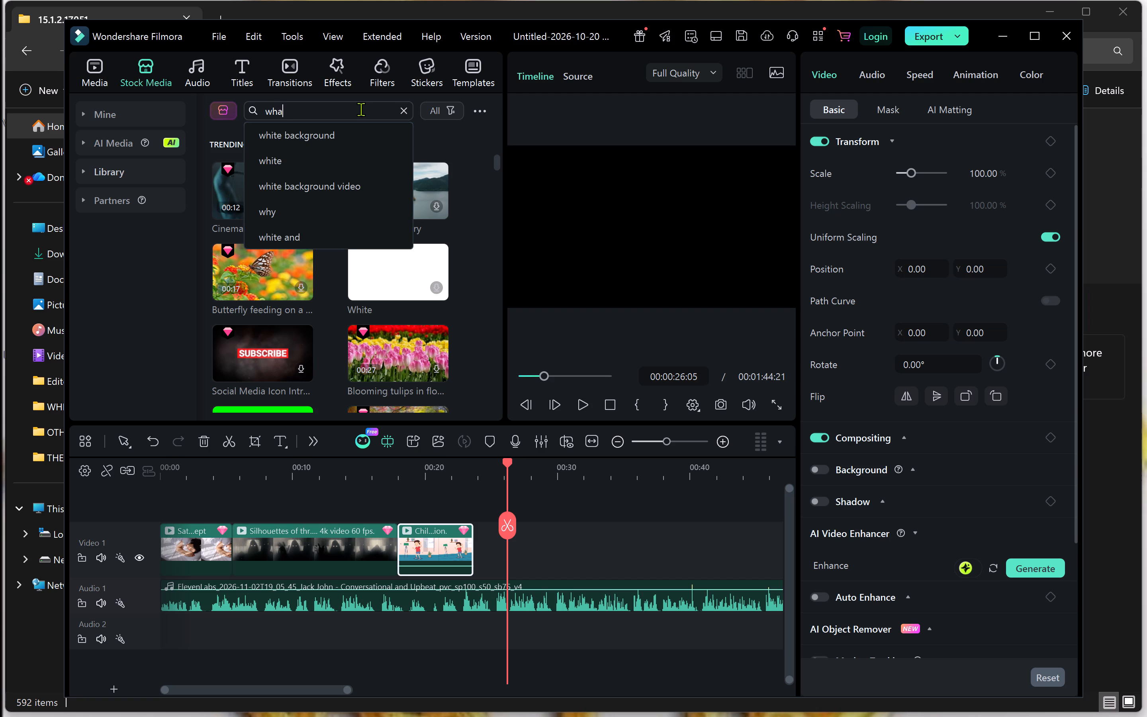
key("t")
key("space")
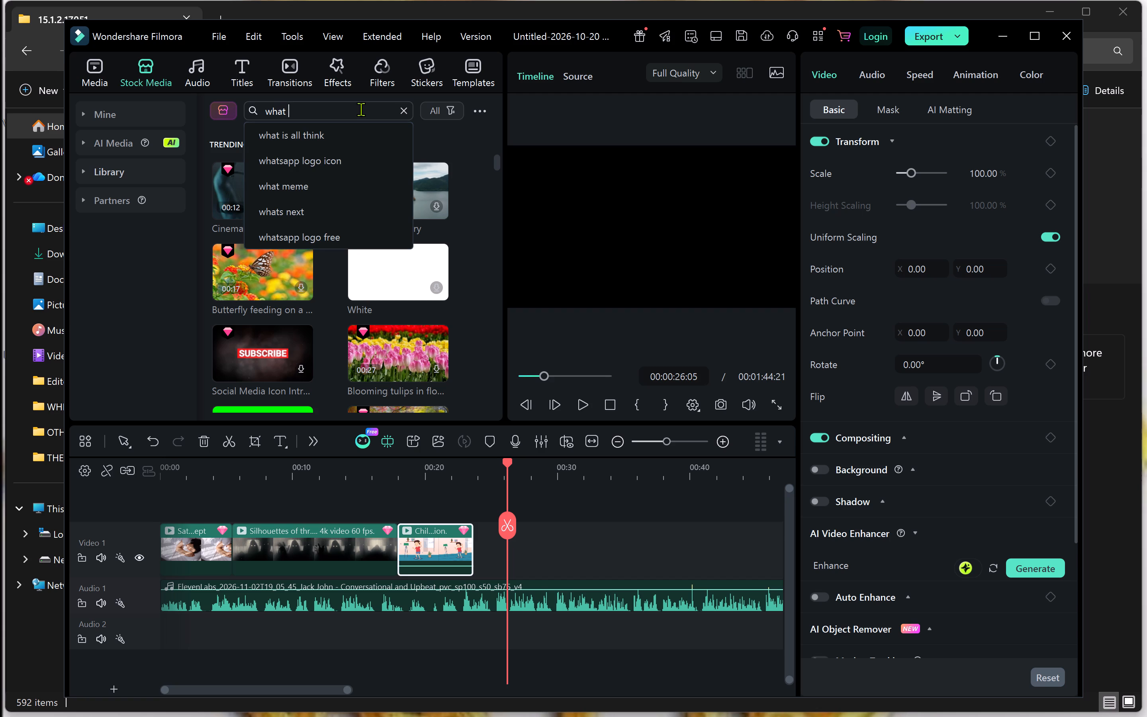
type("is")
key("space")
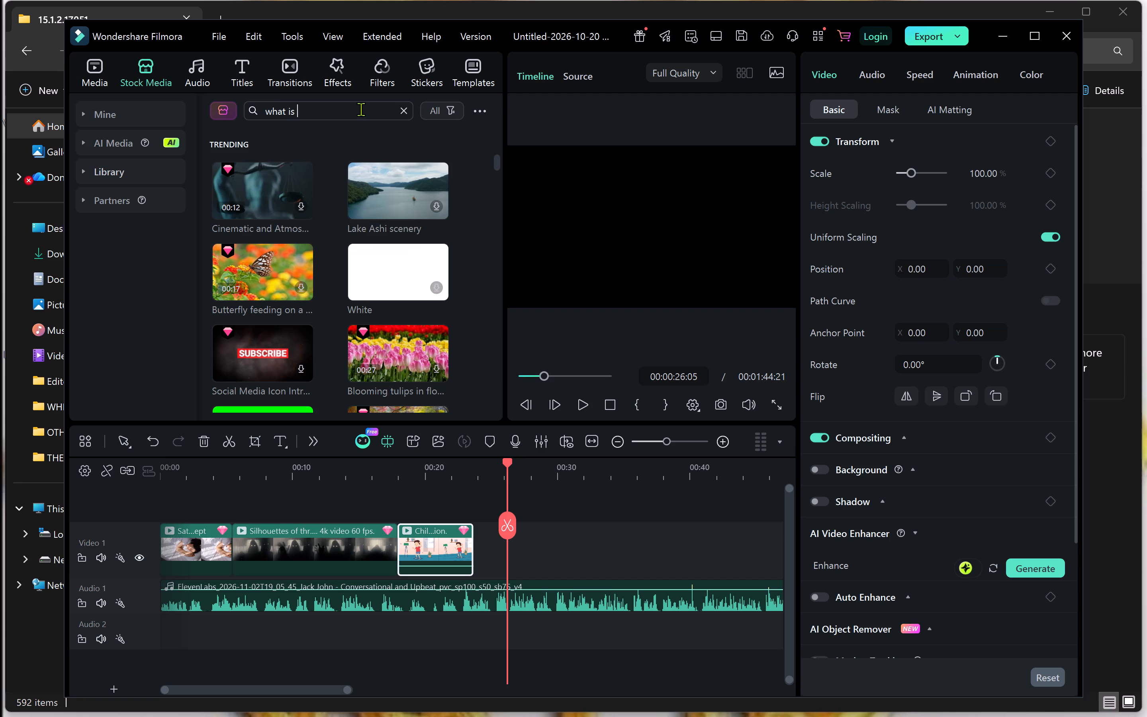
type("ha")
type("ppening")
key("Return")
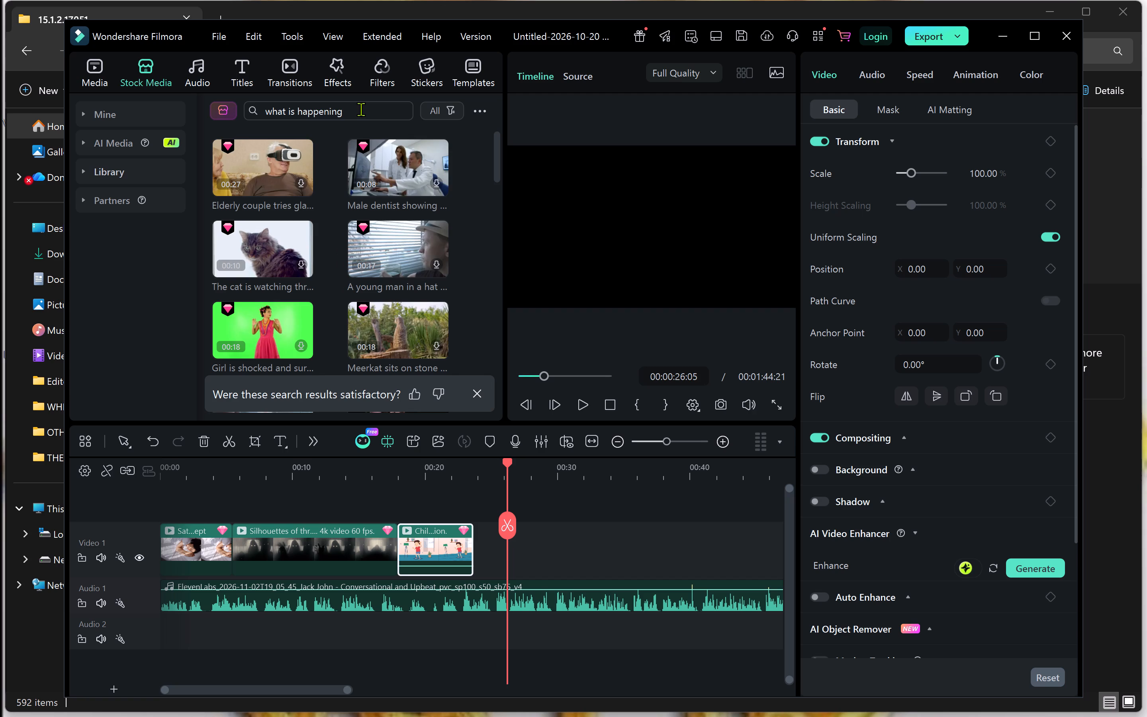
scroll(321, 255, "down", 2)
scroll(321, 255, "up", 8)
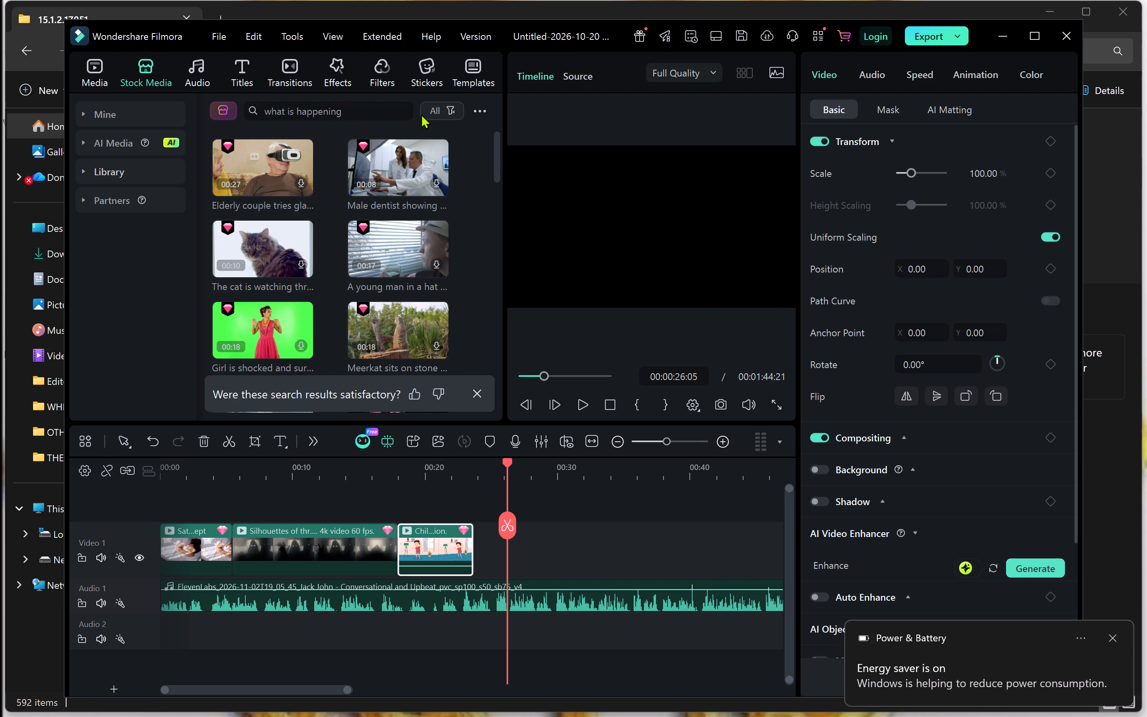
Search the stock media for "surprised".
left_click(409, 106)
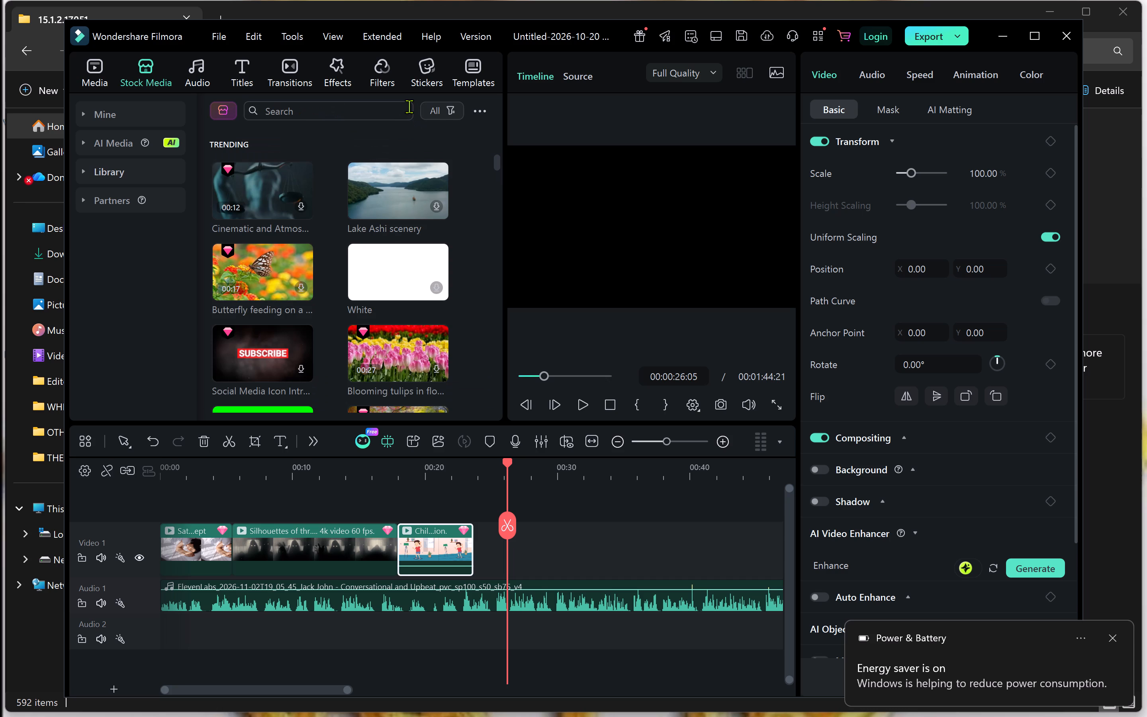
left_click(368, 112)
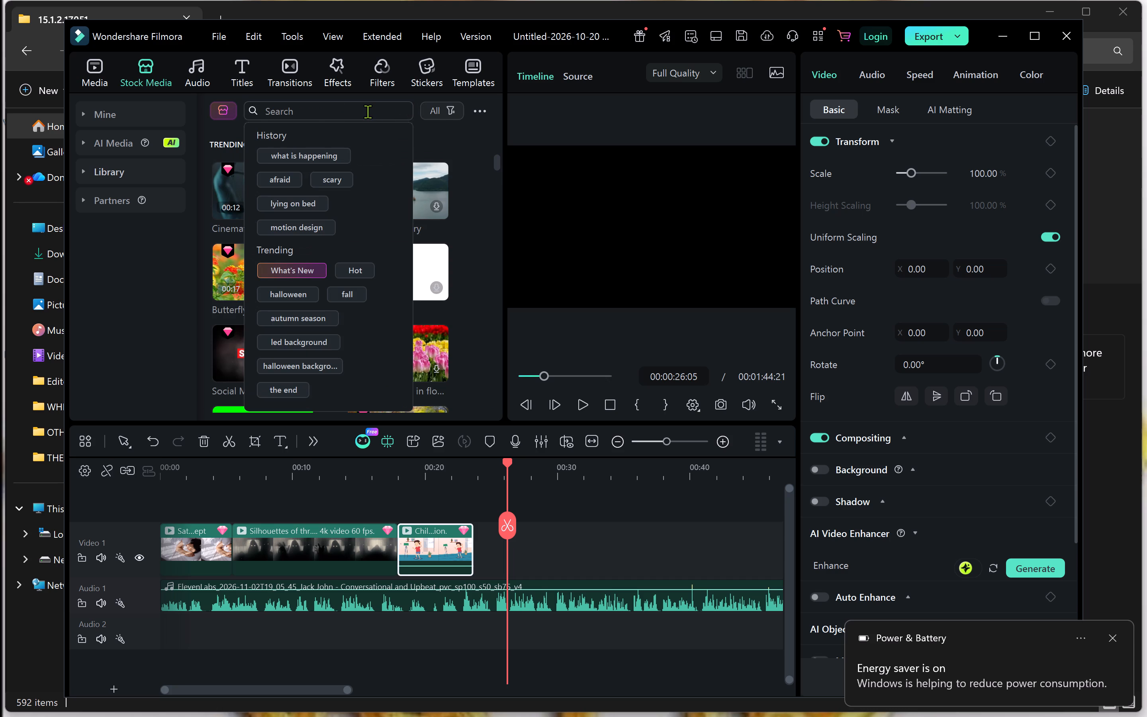
type("sur")
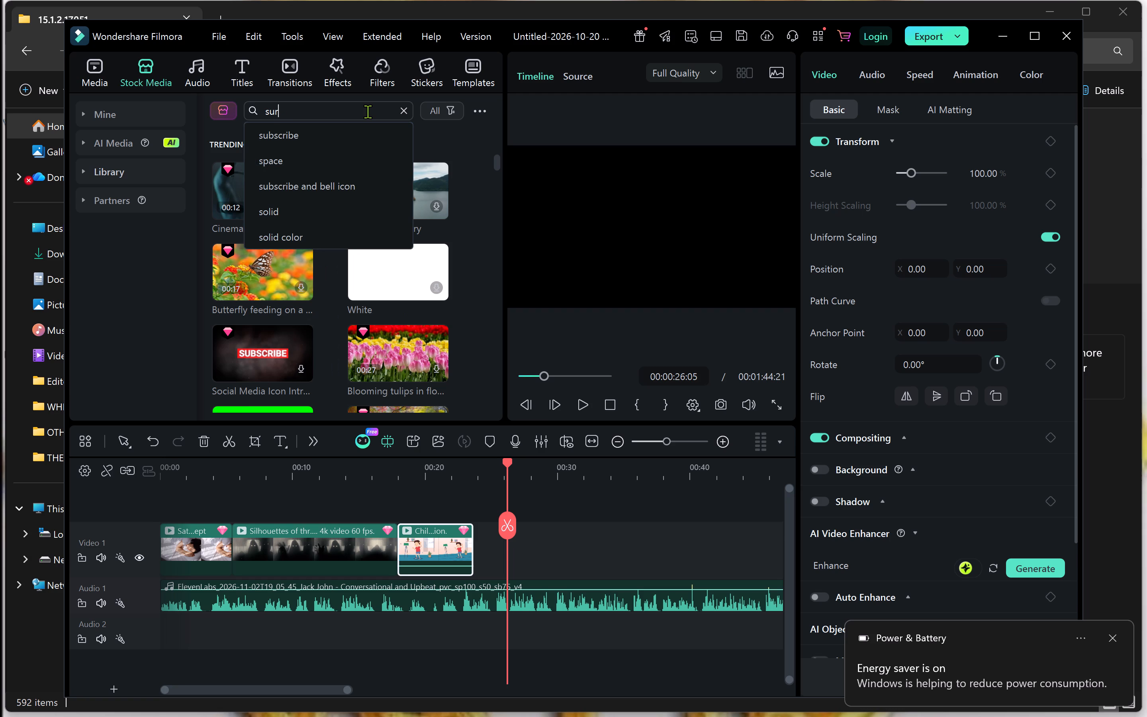
type("prised")
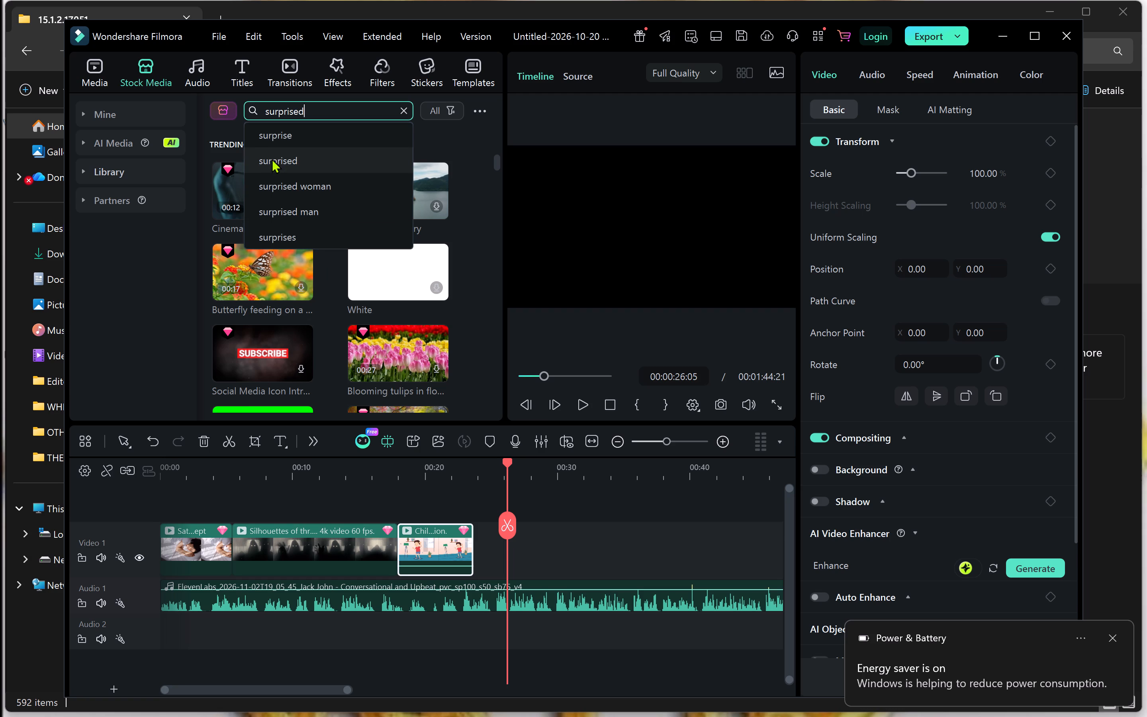
left_click(272, 159)
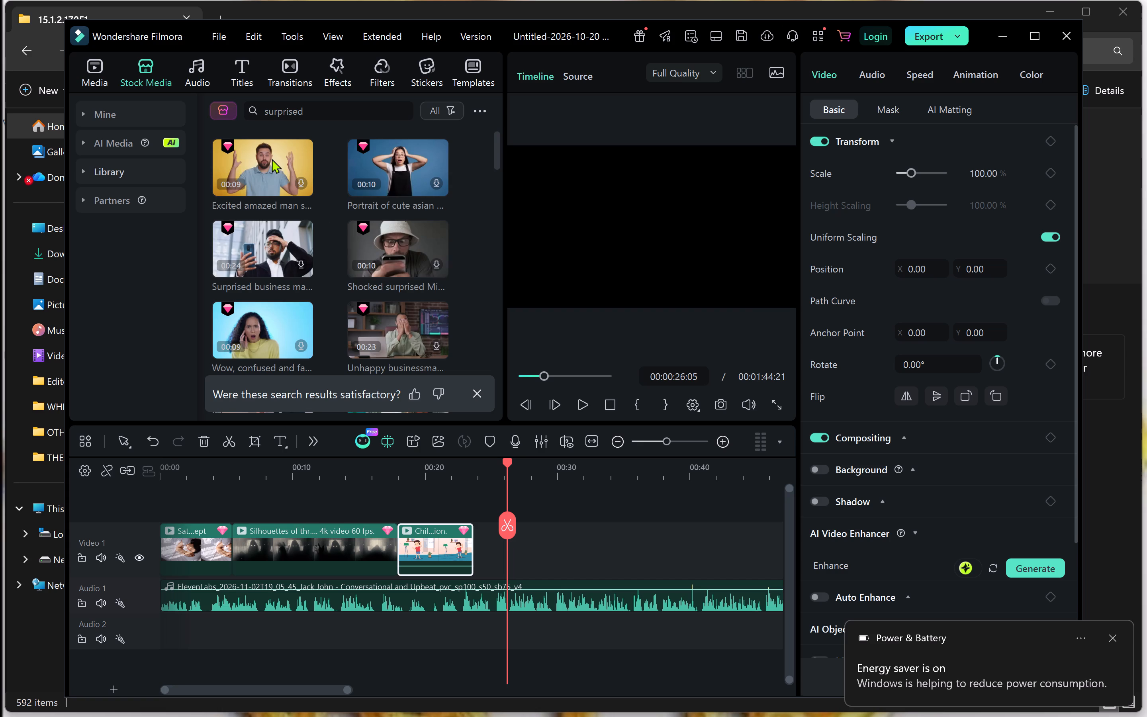
Download the 10-second "Shocked surprised Mi..." stock clip.
left_click(440, 265)
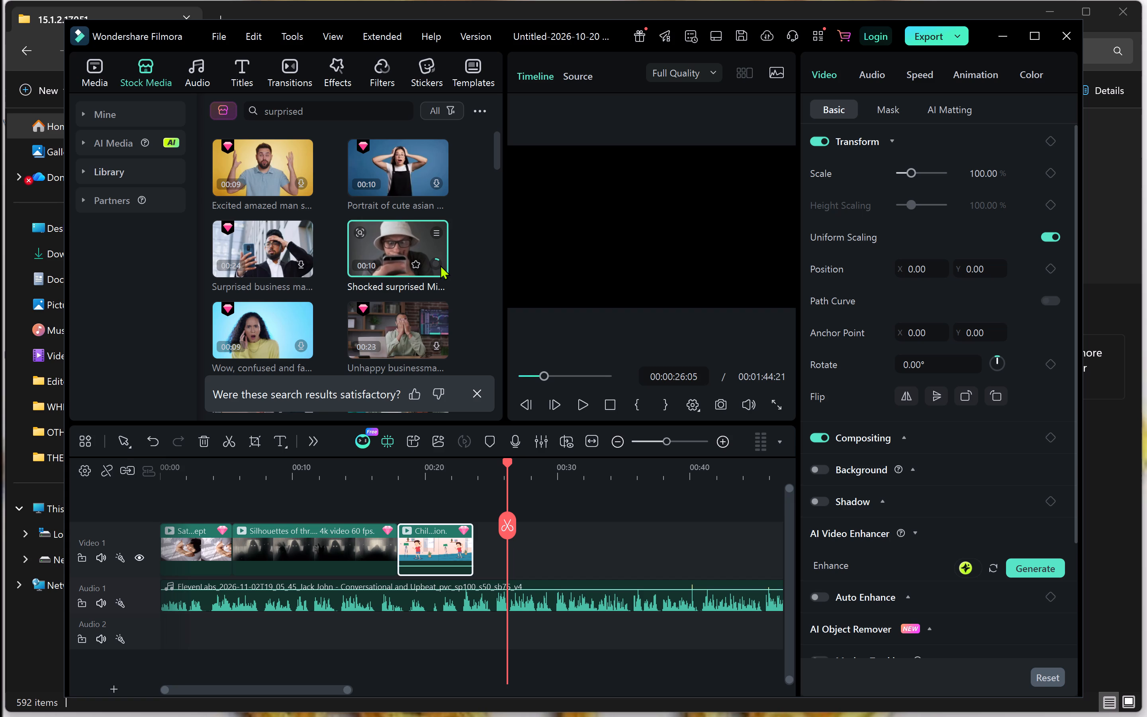
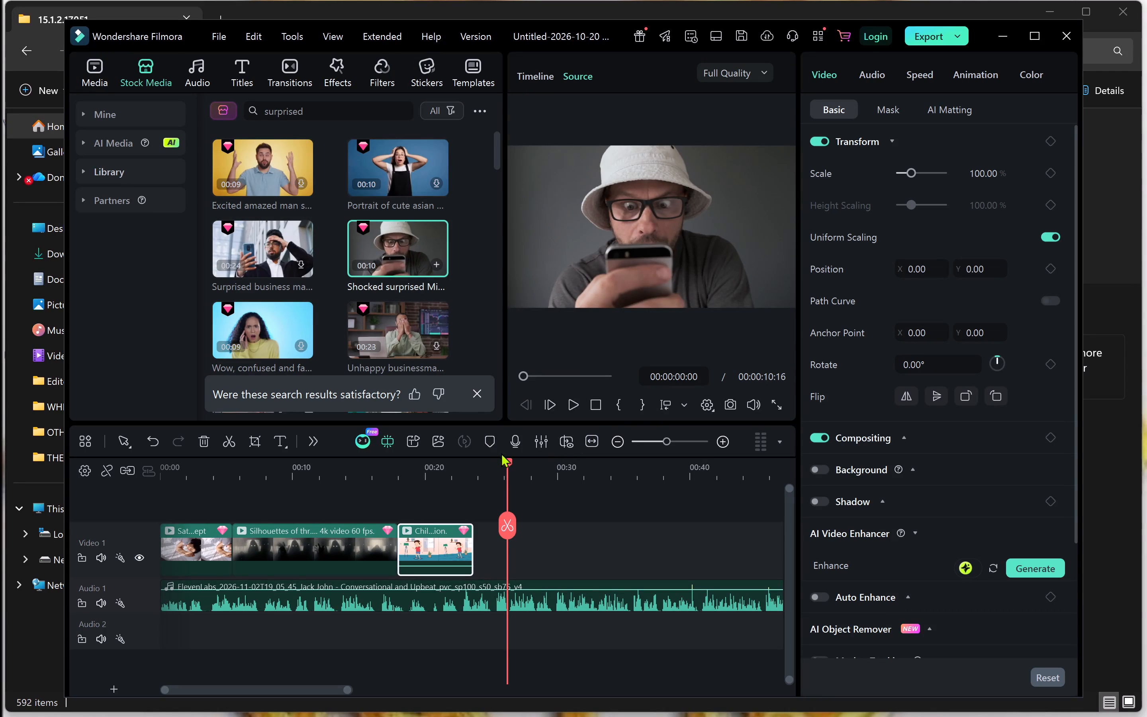
Add the "Shocked surprised Mi..." clip to Video 1, matching the project to 1920x1080 29.97fps, and start it at about 23 seconds, over the cartoon child clip's end.
left_click(434, 263)
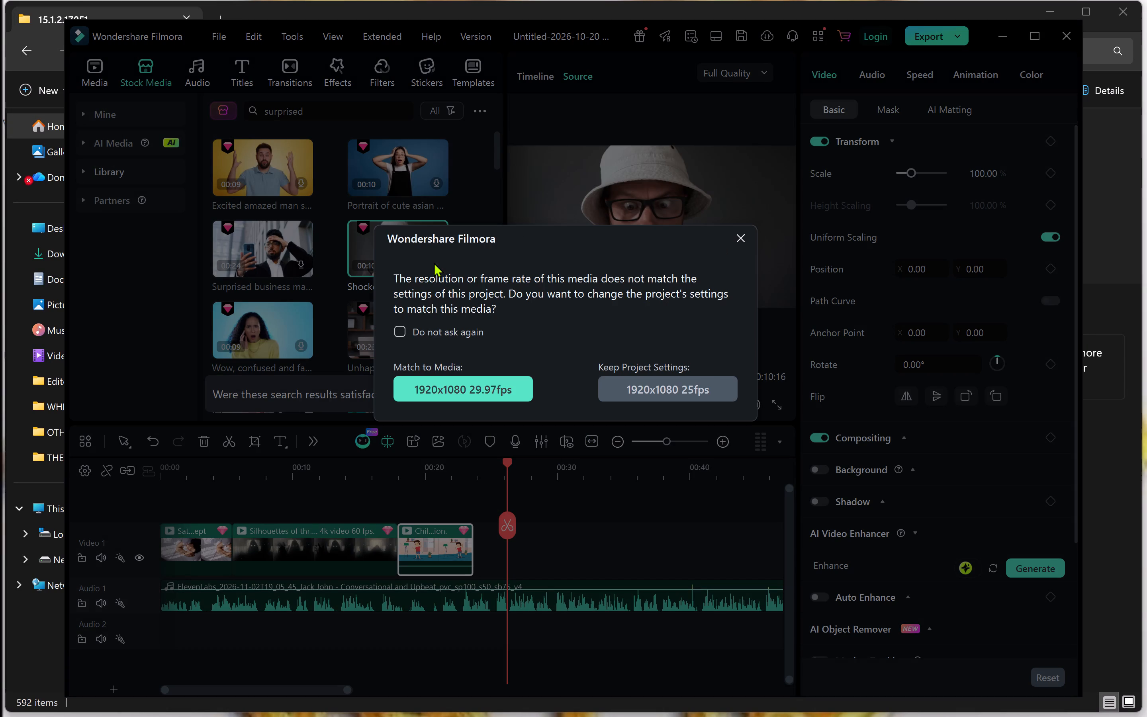
left_click(485, 398)
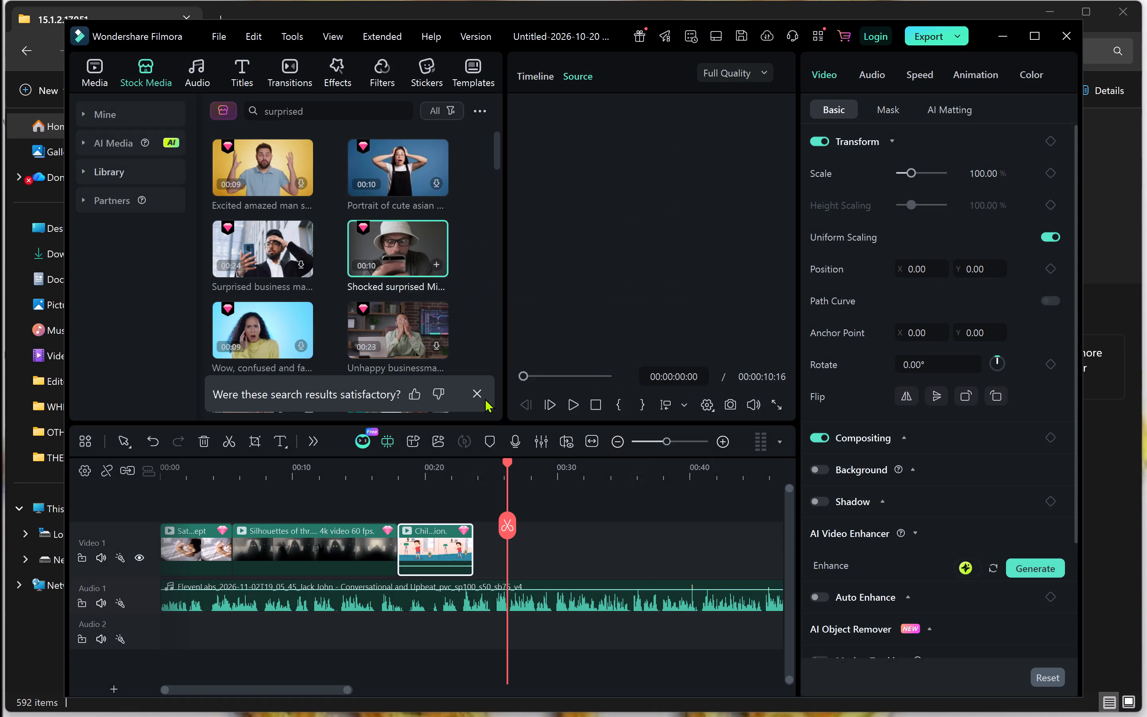
left_click_drag(585, 550, 532, 545)
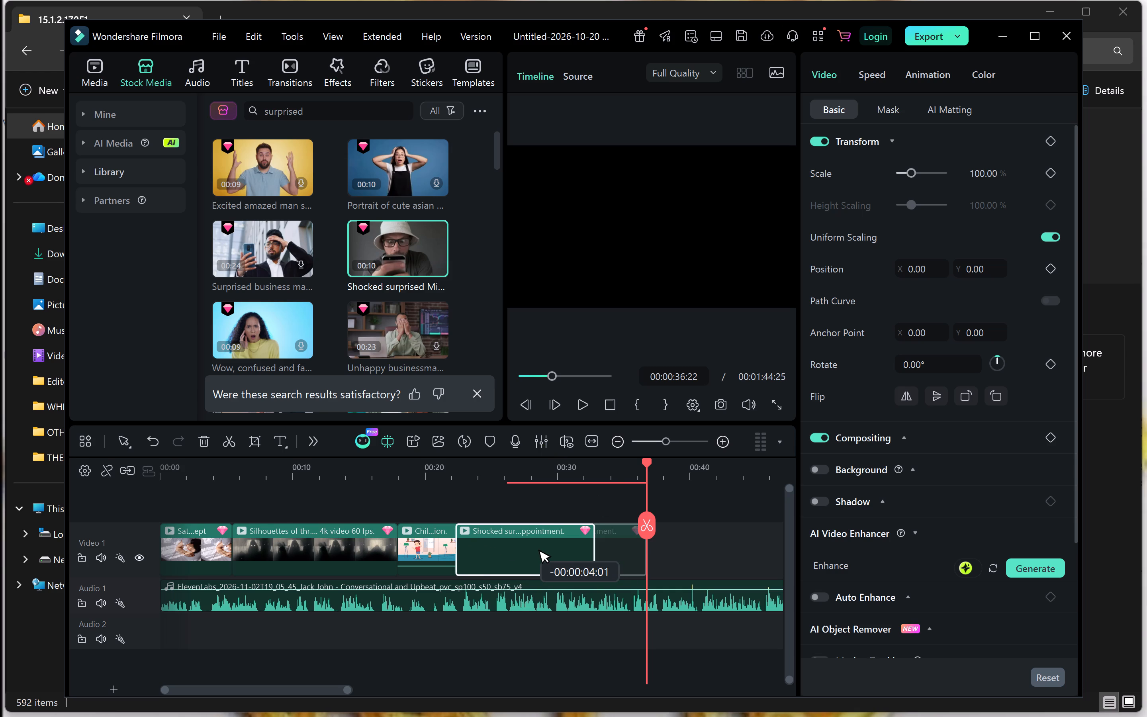
left_click_drag(532, 545, 544, 549)
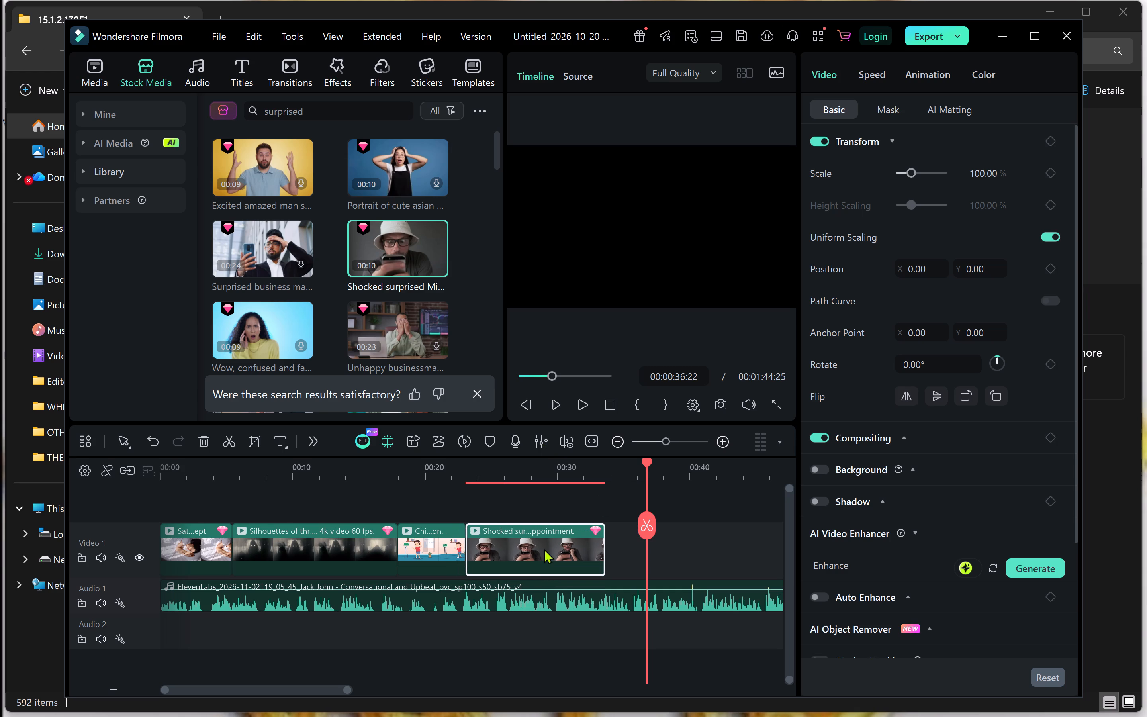
Replay the timeline from the start to check the clips against the voiceover.
left_click_drag(647, 462, 212, 479)
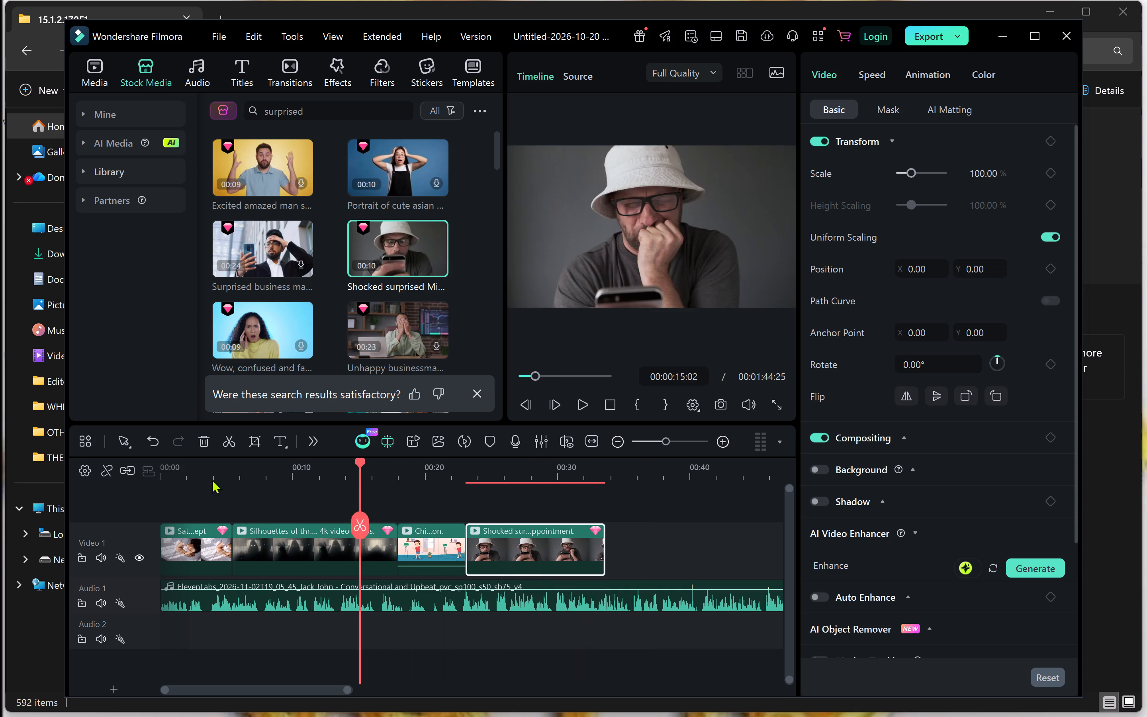
left_click_drag(212, 479, 79, 468)
key("space")
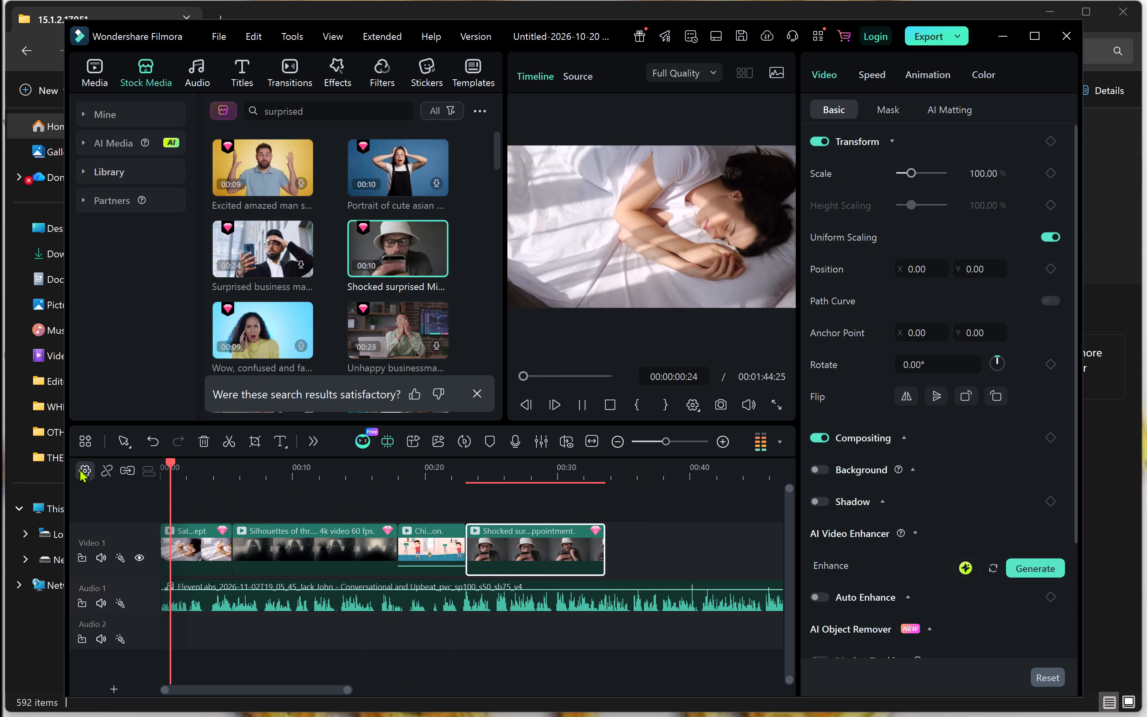
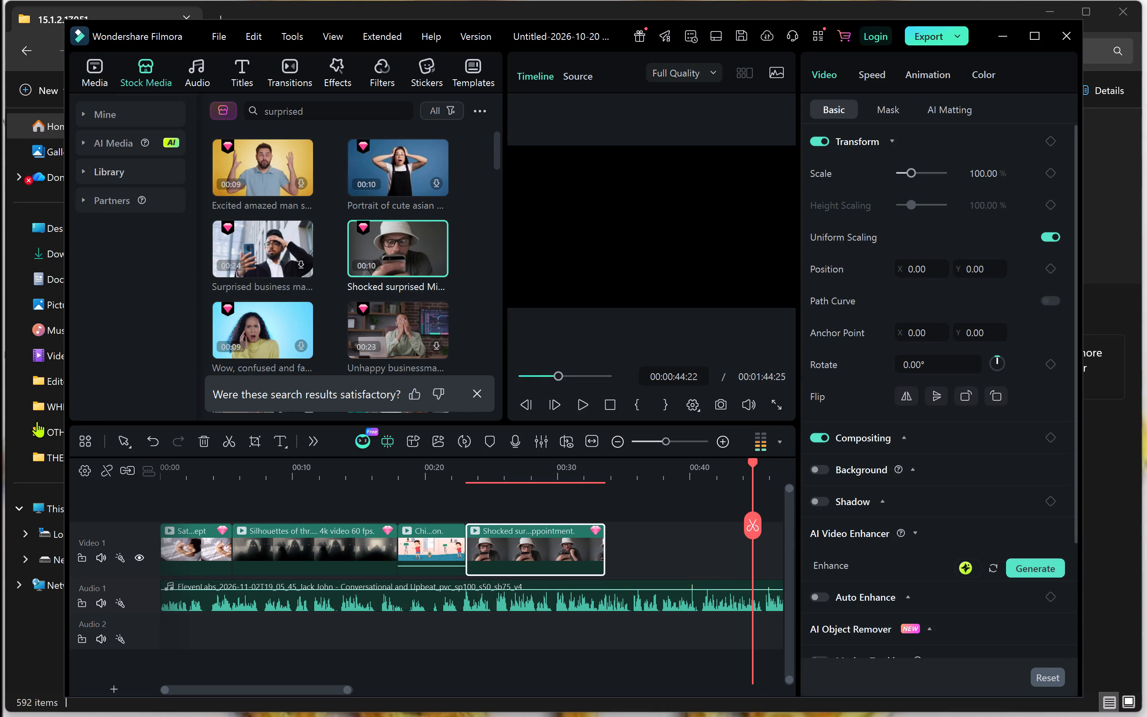
Play the timeline from about 1 second to about 35 seconds, past the last Video 1 clip, checking the clips against the voiceover.
left_click(173, 474)
key("space")
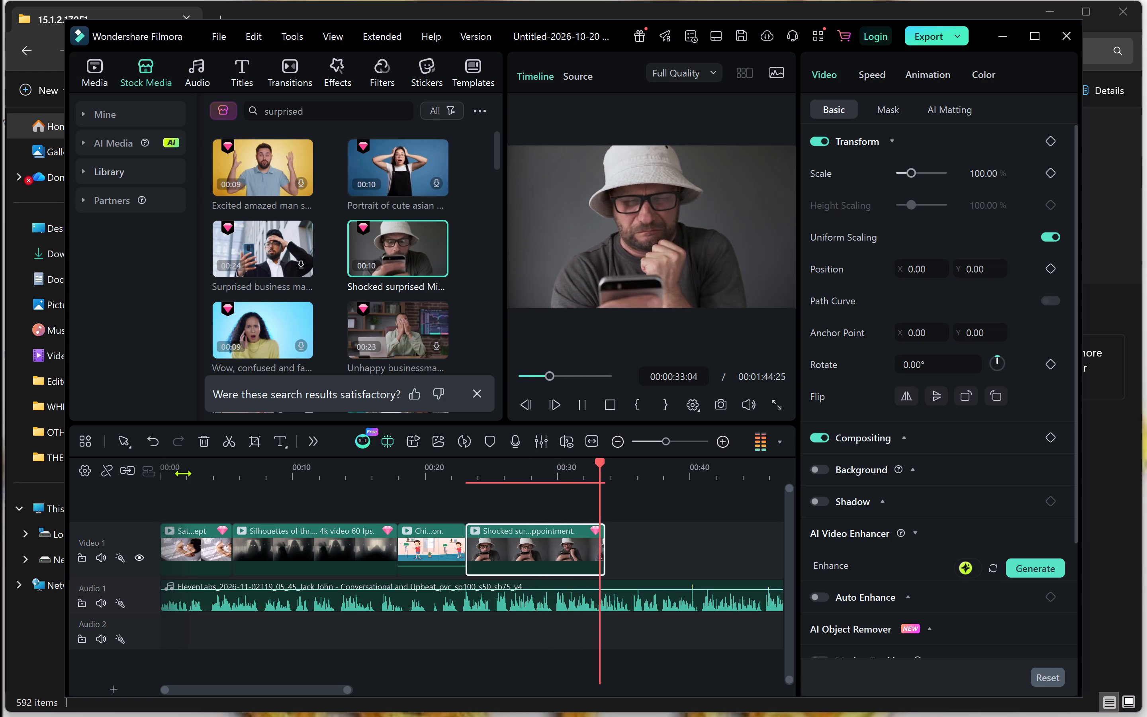
key("space")
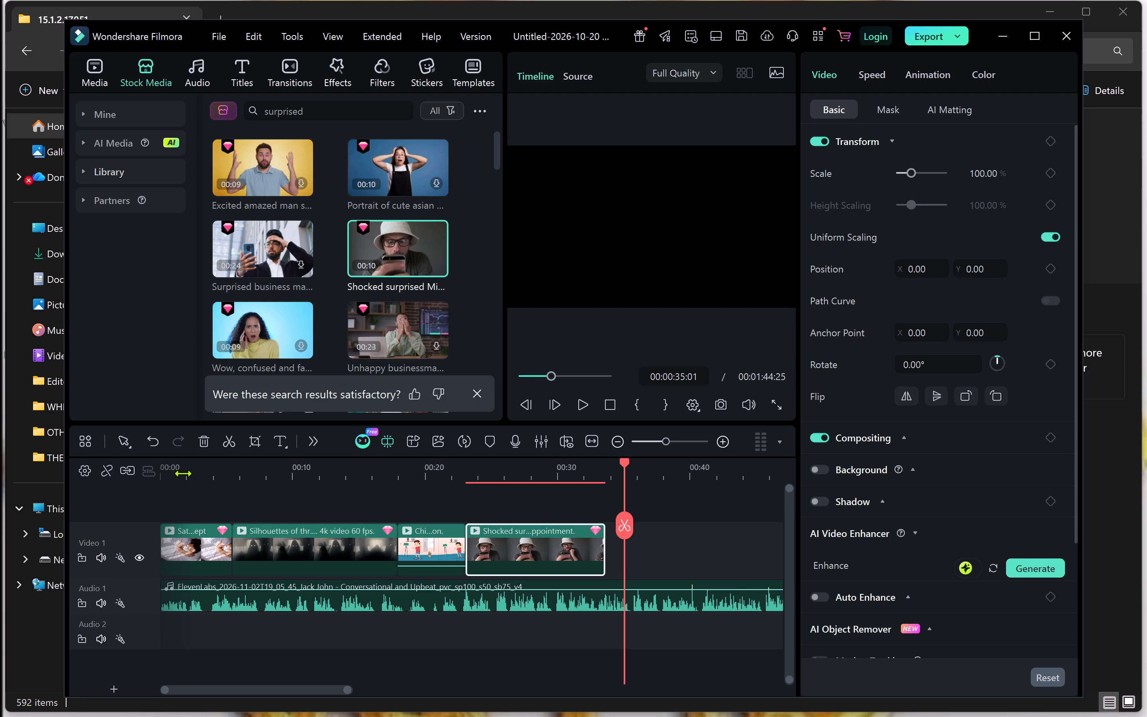
Save the project.
key("ctrl+s")
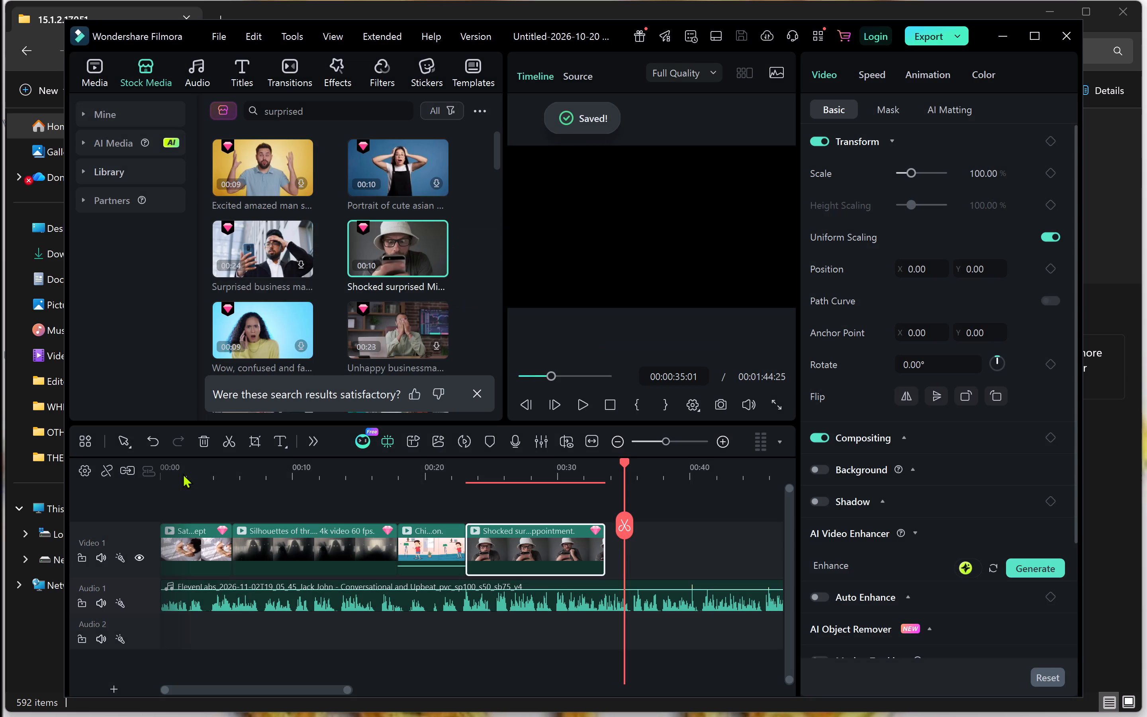
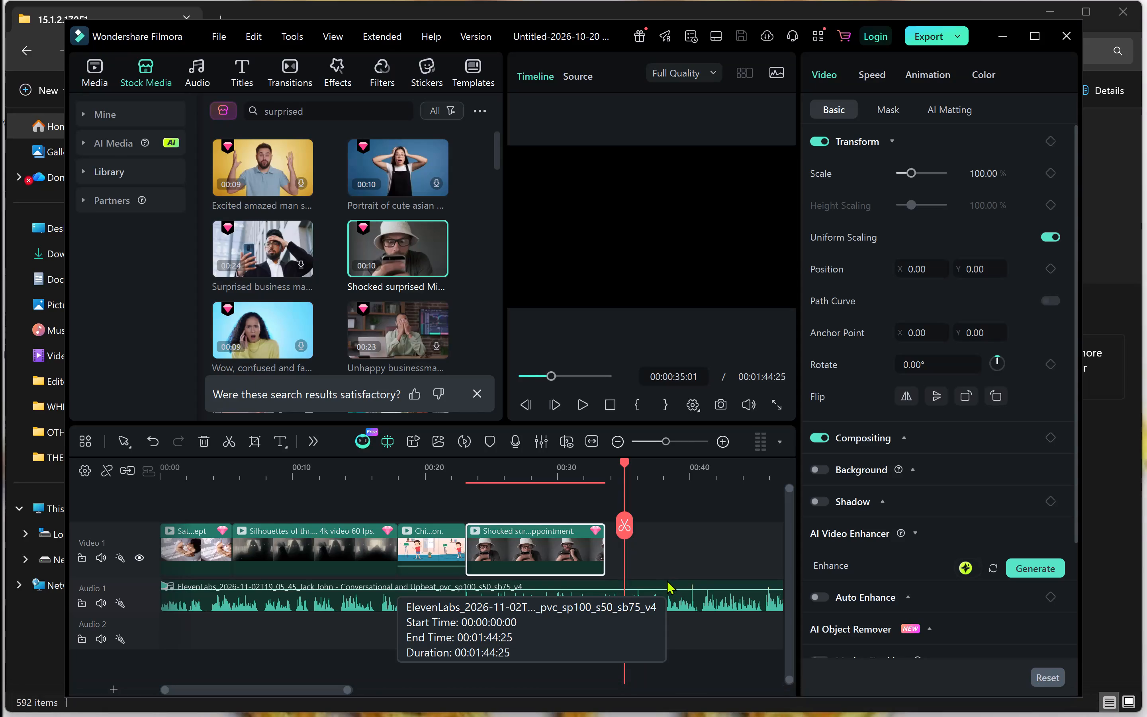
Move the playhead back to the very start of the timeline, at 00:00:00:00.
left_click_drag(624, 458, 143, 514)
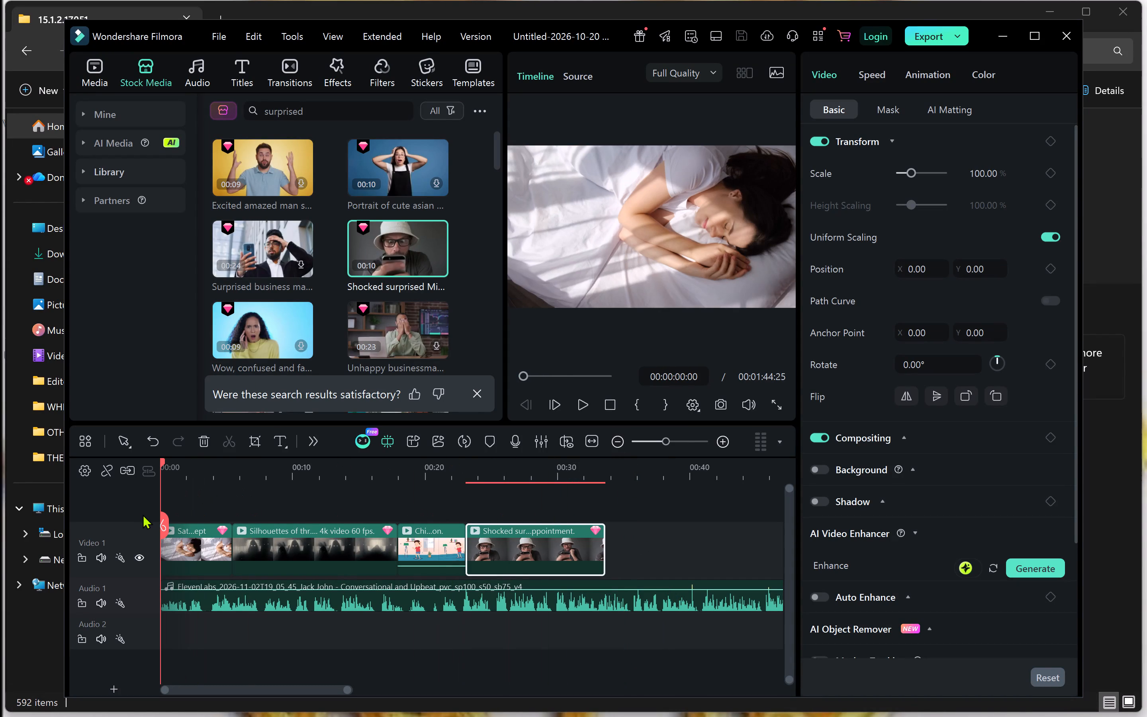
left_click_drag(143, 514, 215, 504)
left_click_drag(215, 504, 216, 509)
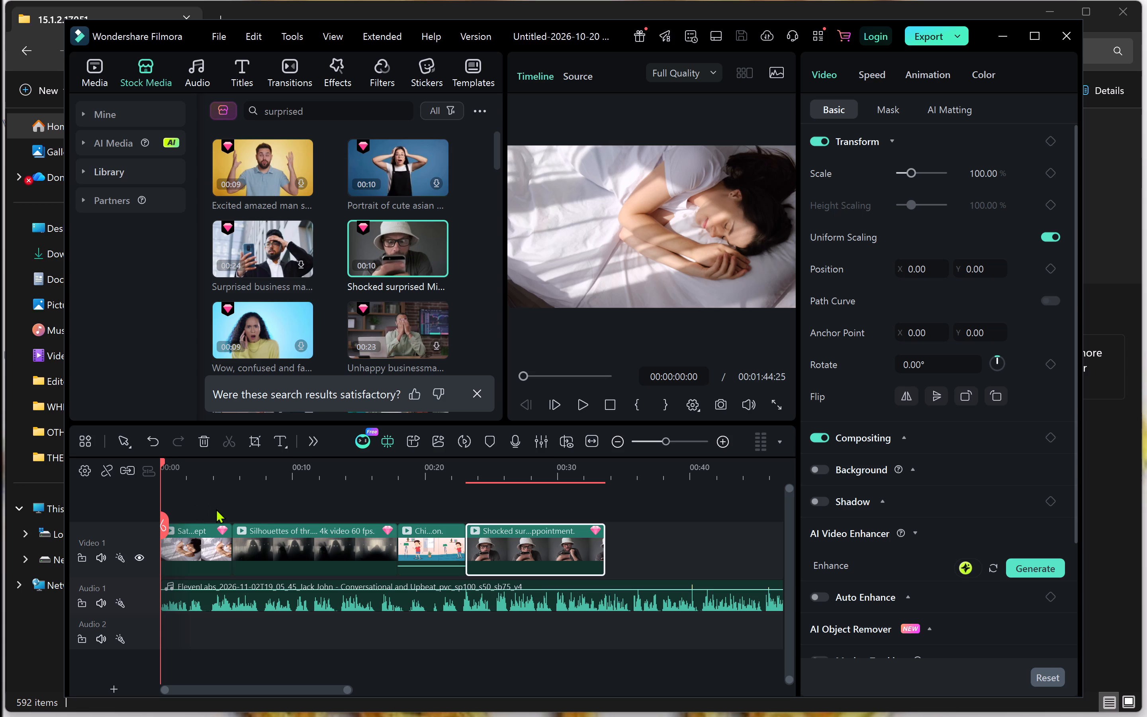